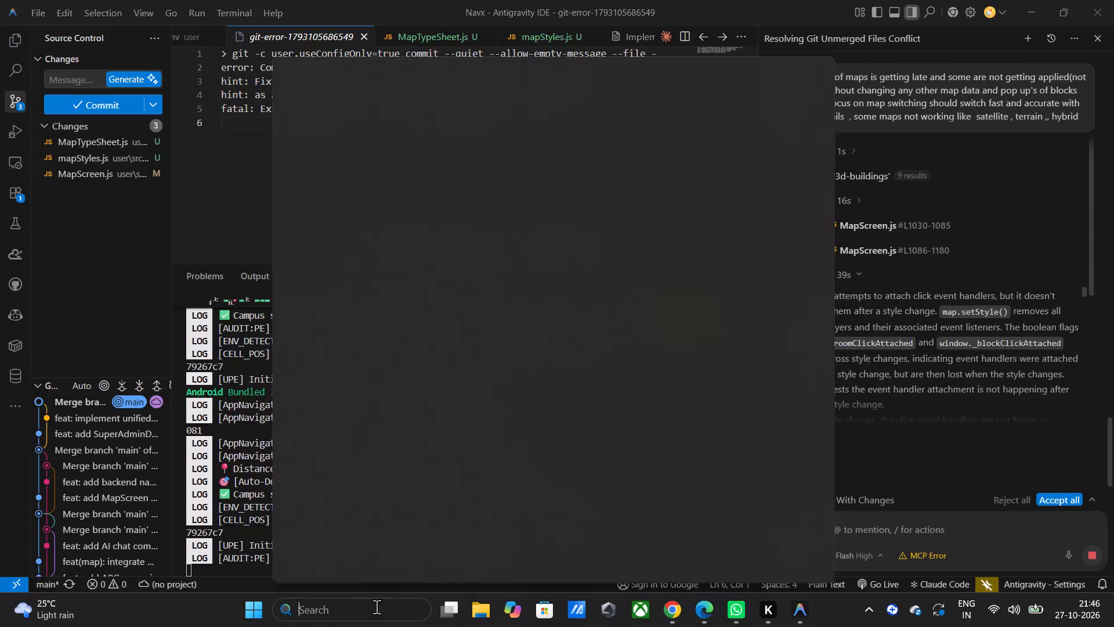
# Search the computer for "canva" and launch the Canva app.
pyautogui.scroll(-5, 481, 326)
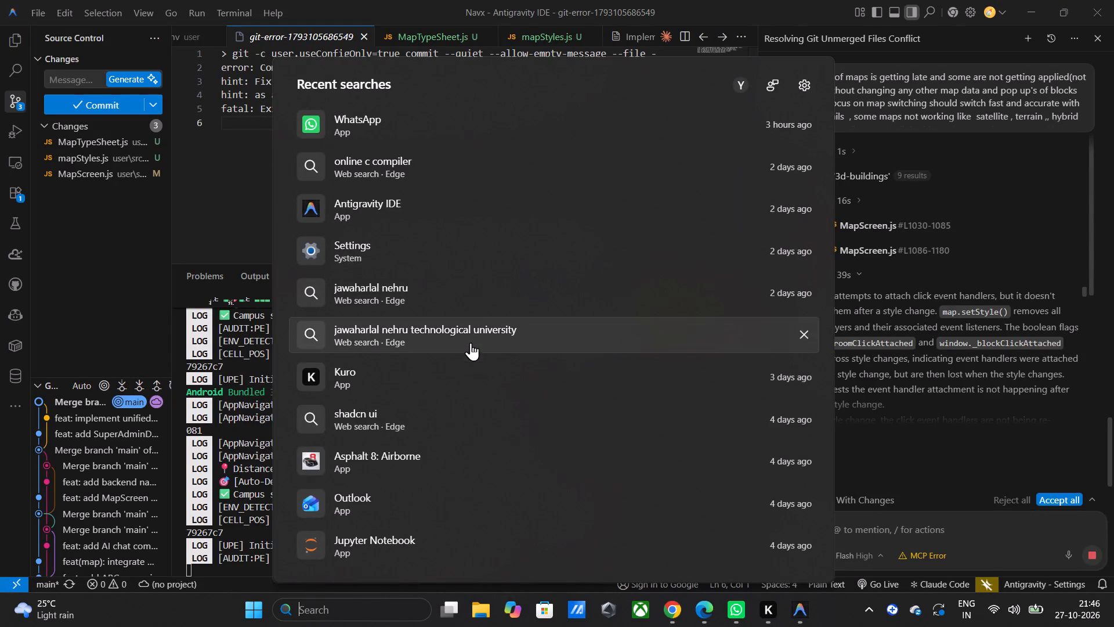
pyautogui.press('c')
pyautogui.press('a')
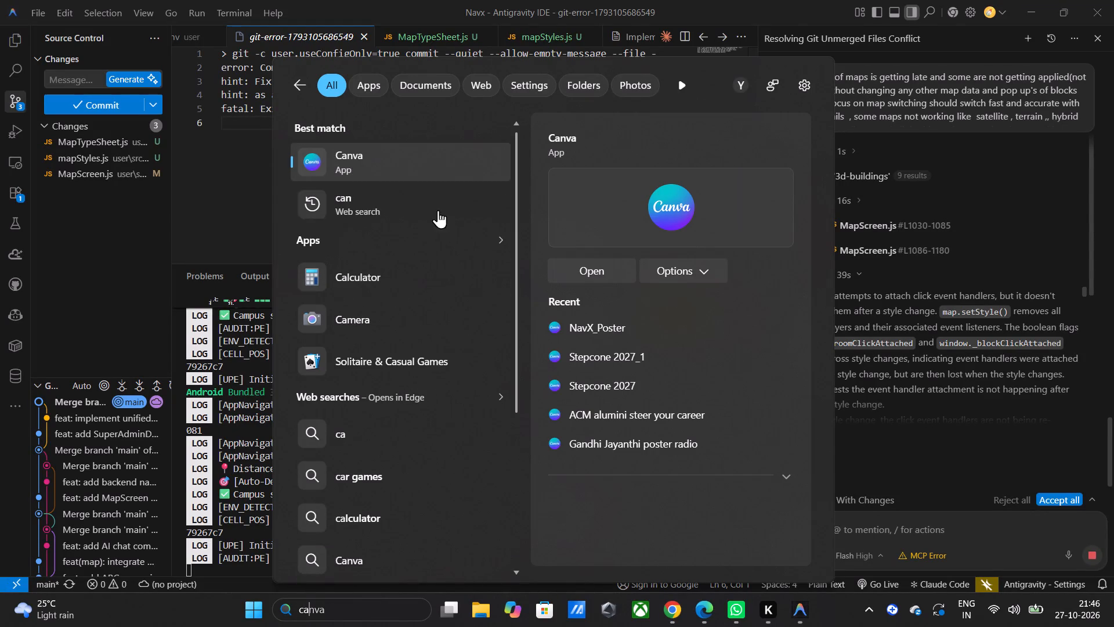
pyautogui.click(589, 271)
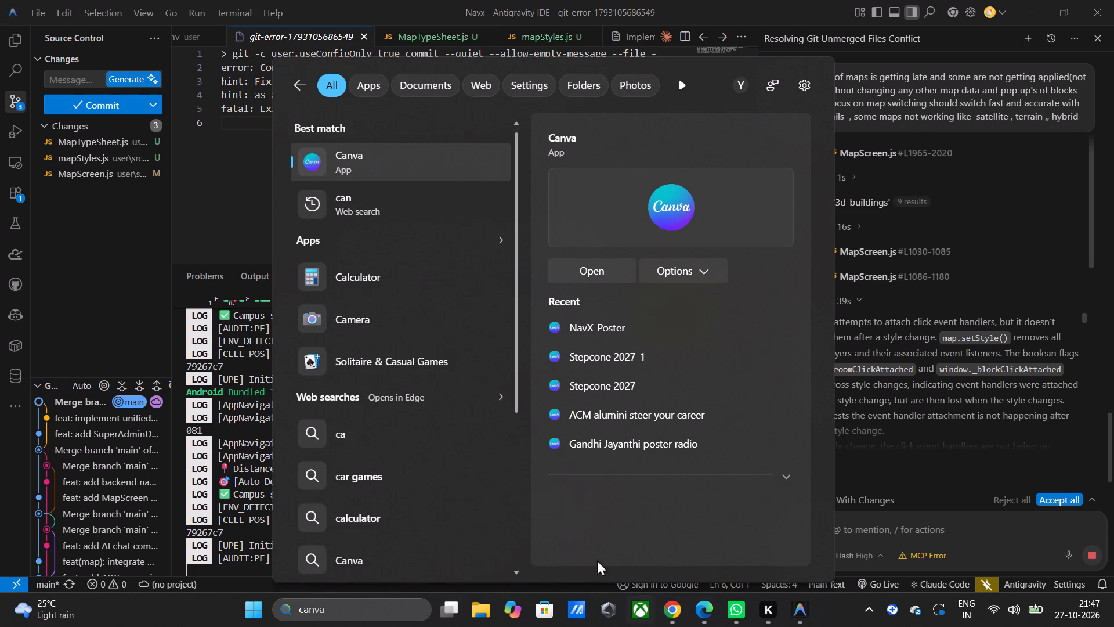
pyautogui.click(328, 615)
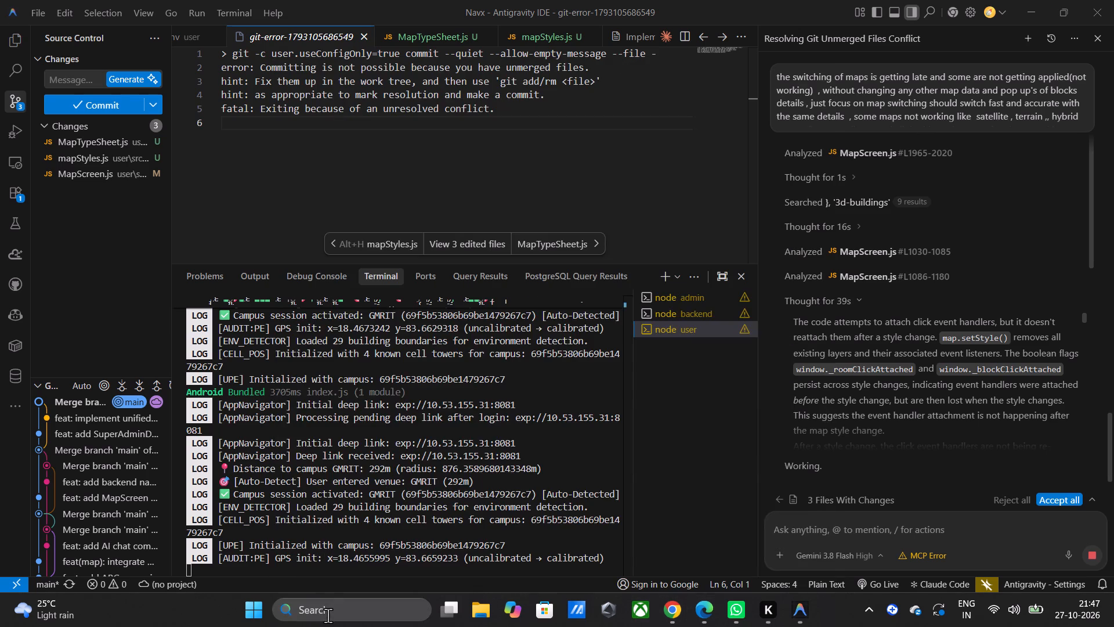
pyautogui.click(328, 615)
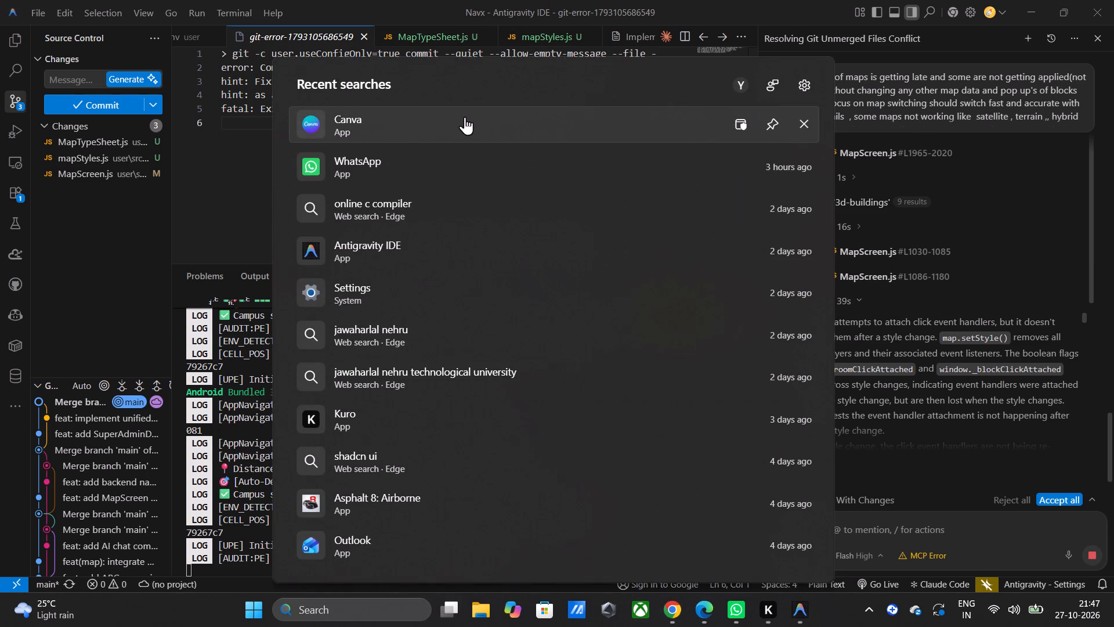
pyautogui.rightClick(402, 140)
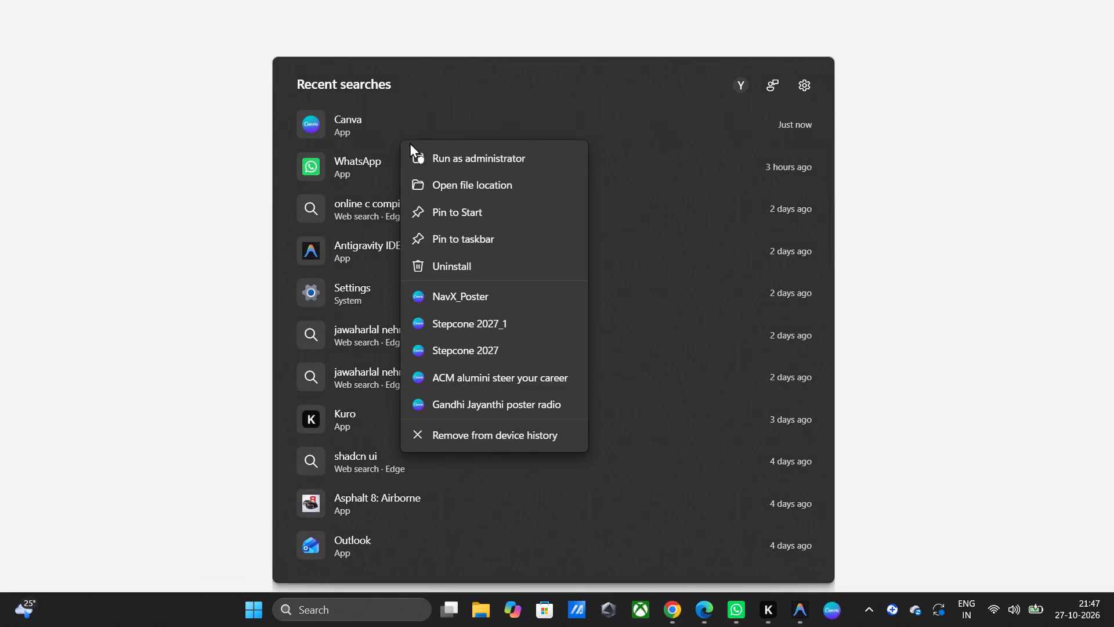
pyautogui.click(1048, 202)
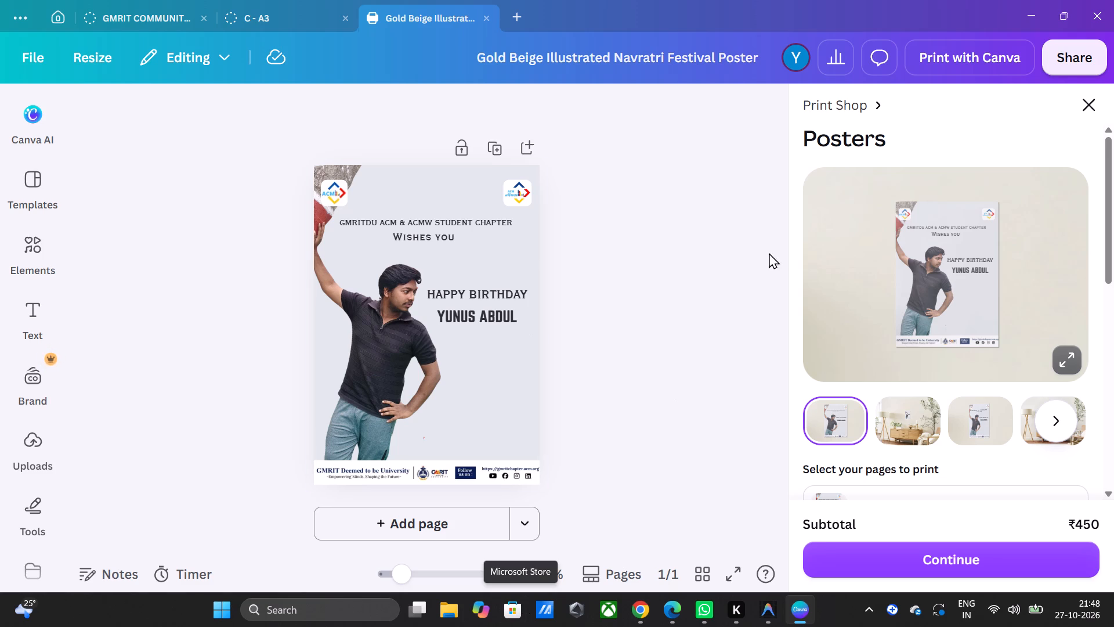
# Close the Print Shop poster ordering pane beside the birthday poster design.
pyautogui.click(1083, 102)
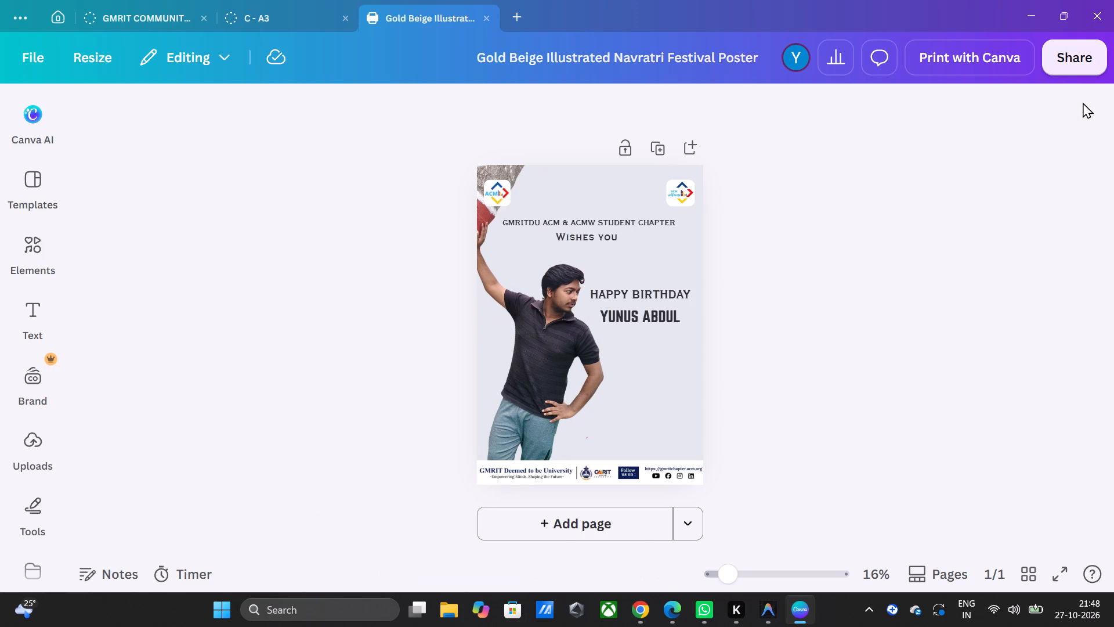
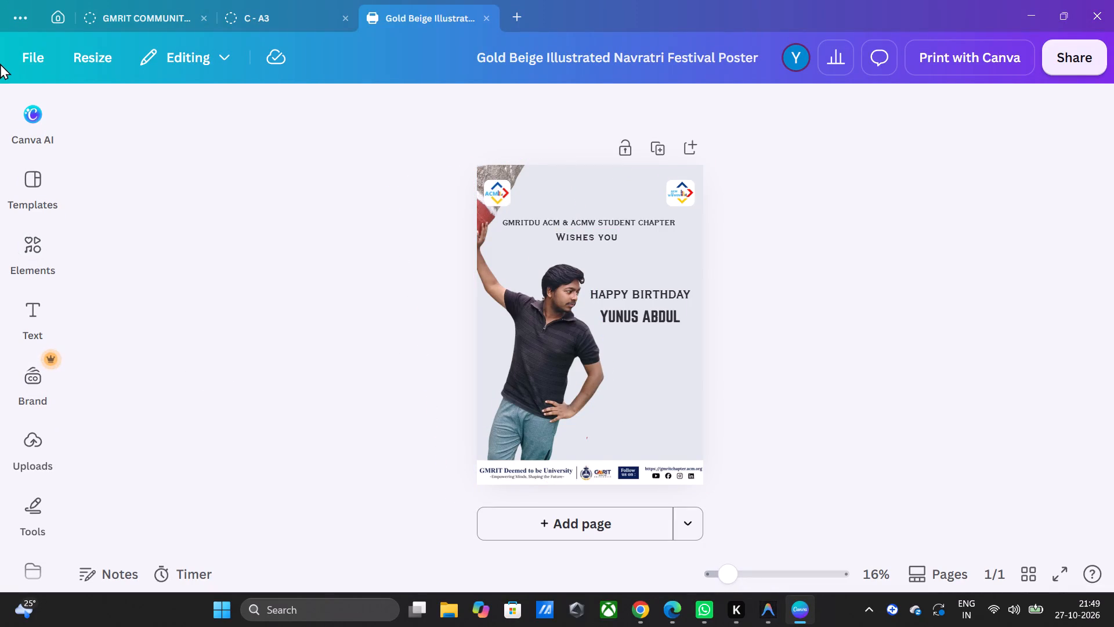
# Search the design elements library for "footer design".
pyautogui.click(42, 254)
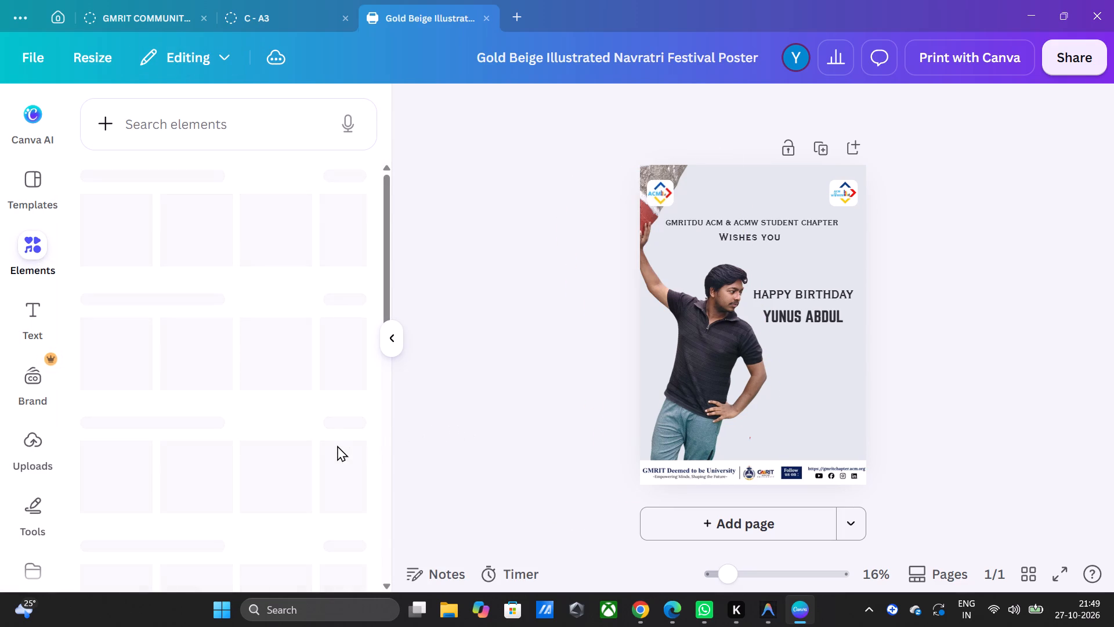
pyautogui.click(201, 117)
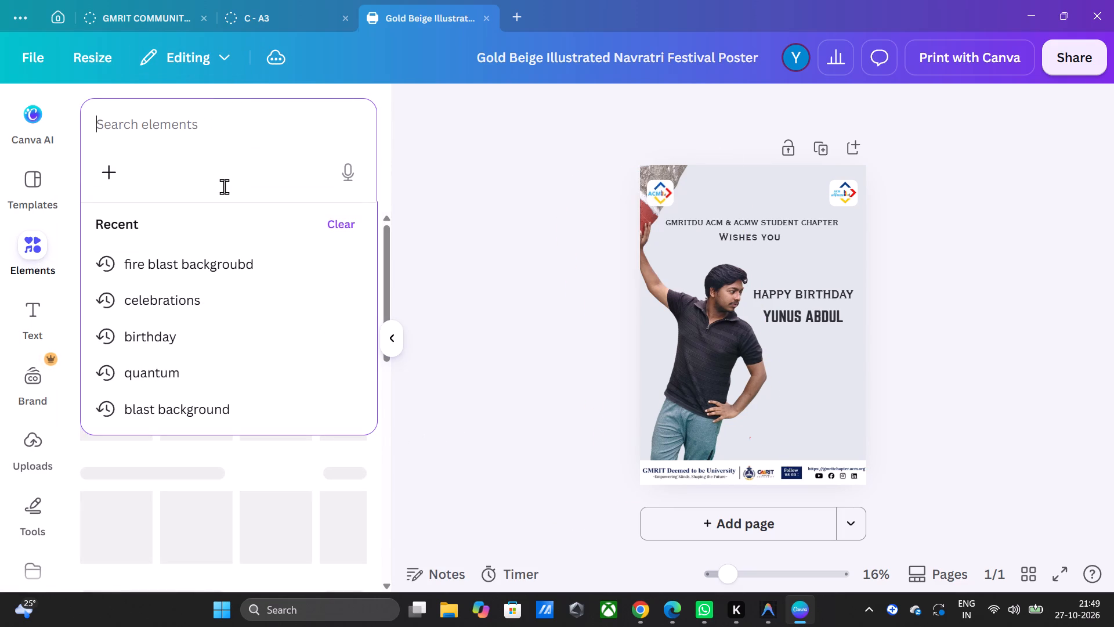
pyautogui.press('f')
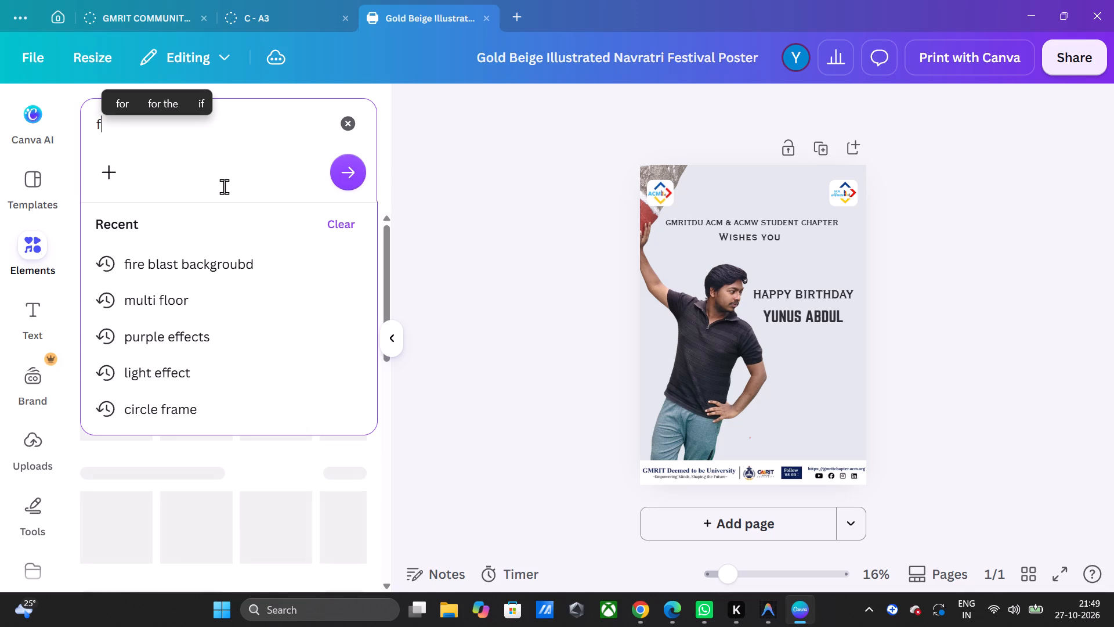
pyautogui.write('ooter design')
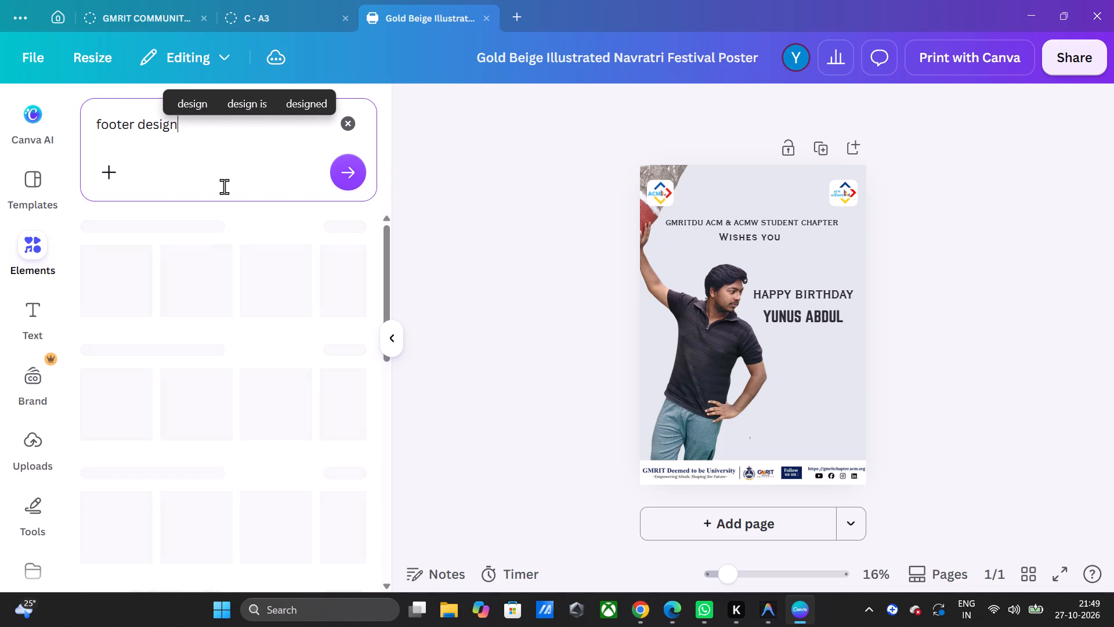
pyautogui.press('Return')
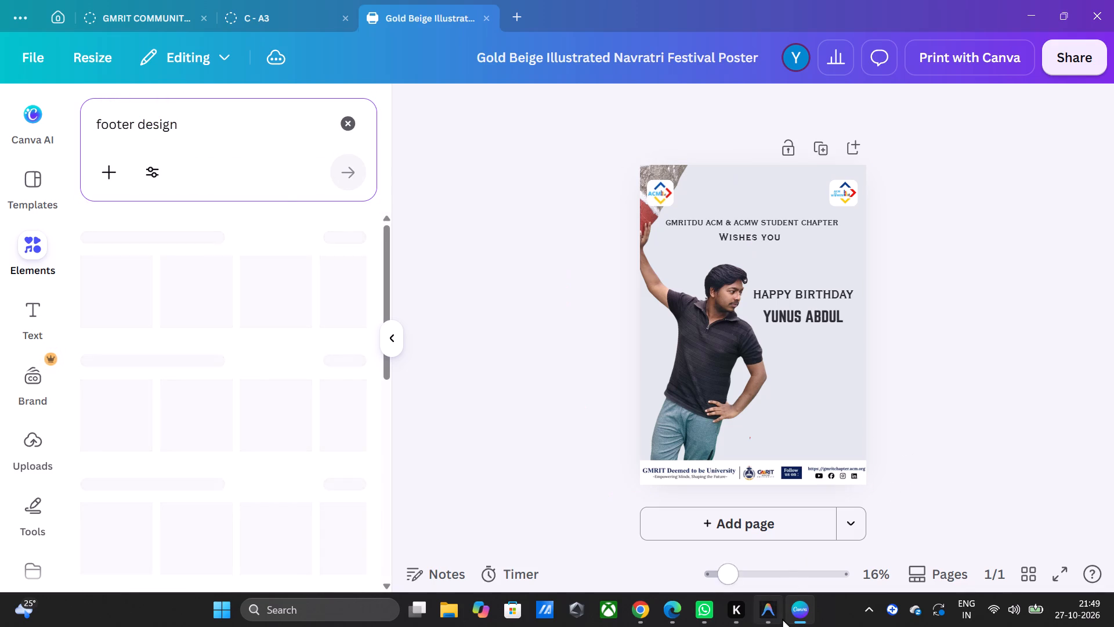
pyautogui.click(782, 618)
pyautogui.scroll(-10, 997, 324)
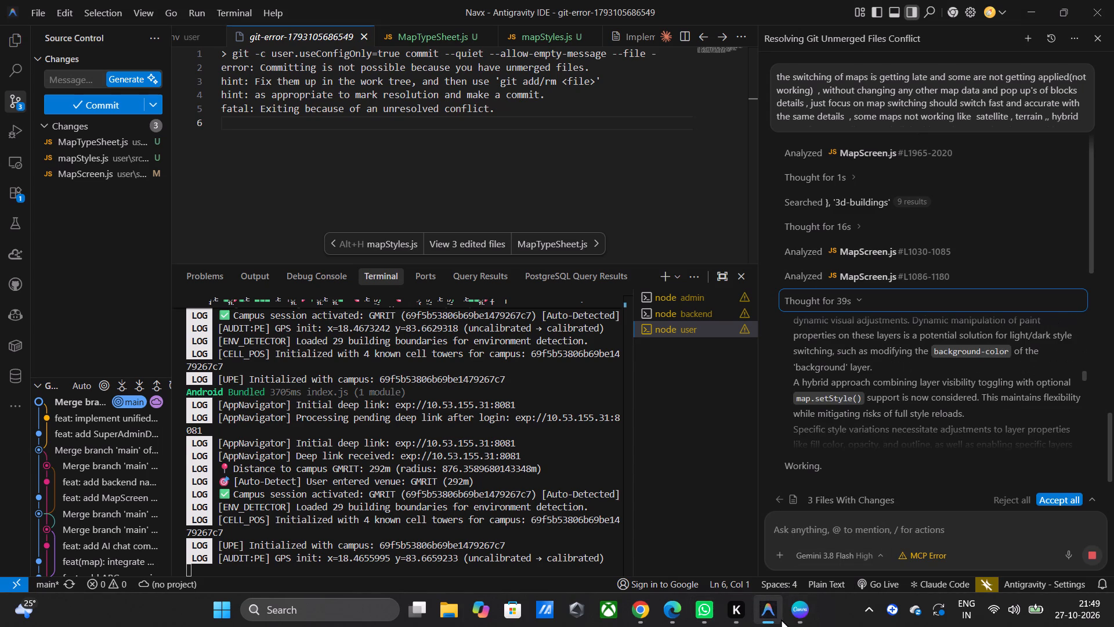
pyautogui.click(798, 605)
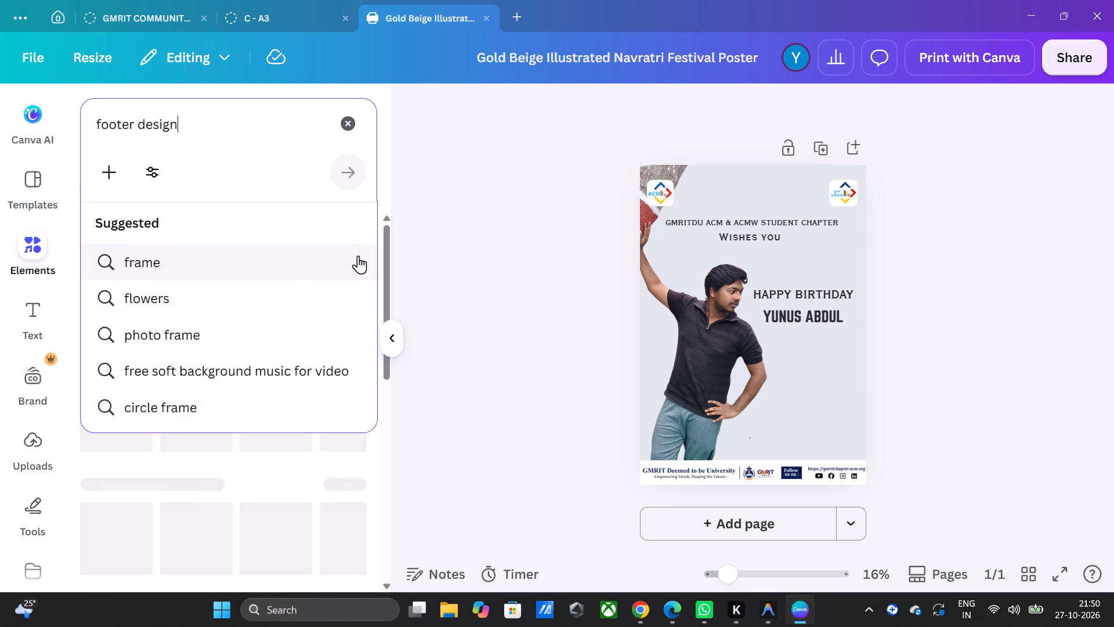
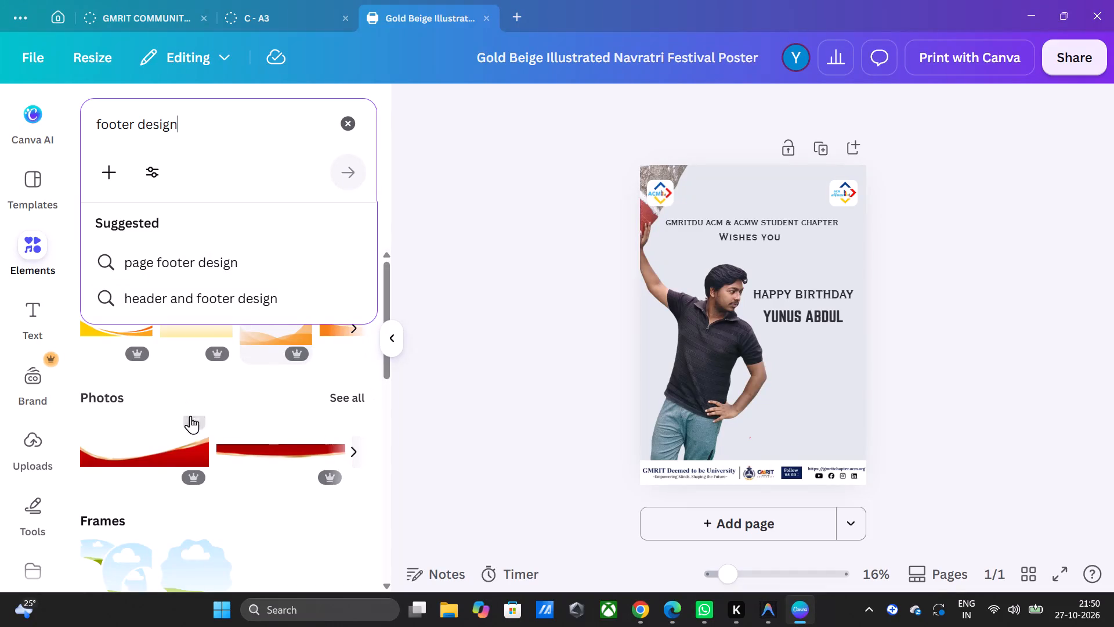
# Show the full list of graphics found for "footer design".
pyautogui.scroll(6, 190, 416)
pyautogui.click(498, 235)
pyautogui.click(343, 270)
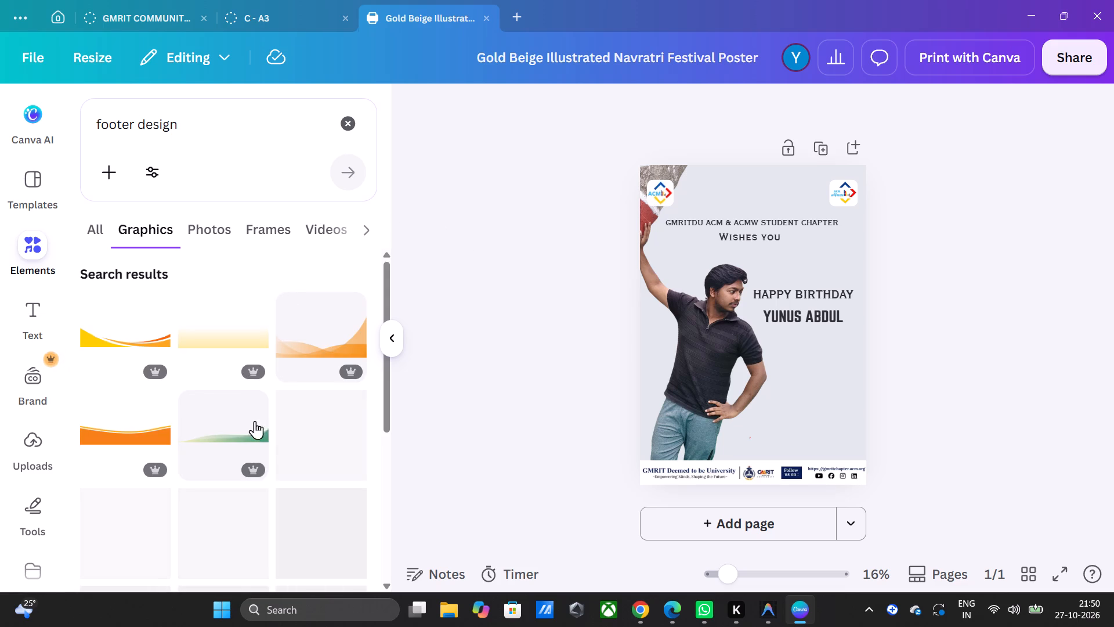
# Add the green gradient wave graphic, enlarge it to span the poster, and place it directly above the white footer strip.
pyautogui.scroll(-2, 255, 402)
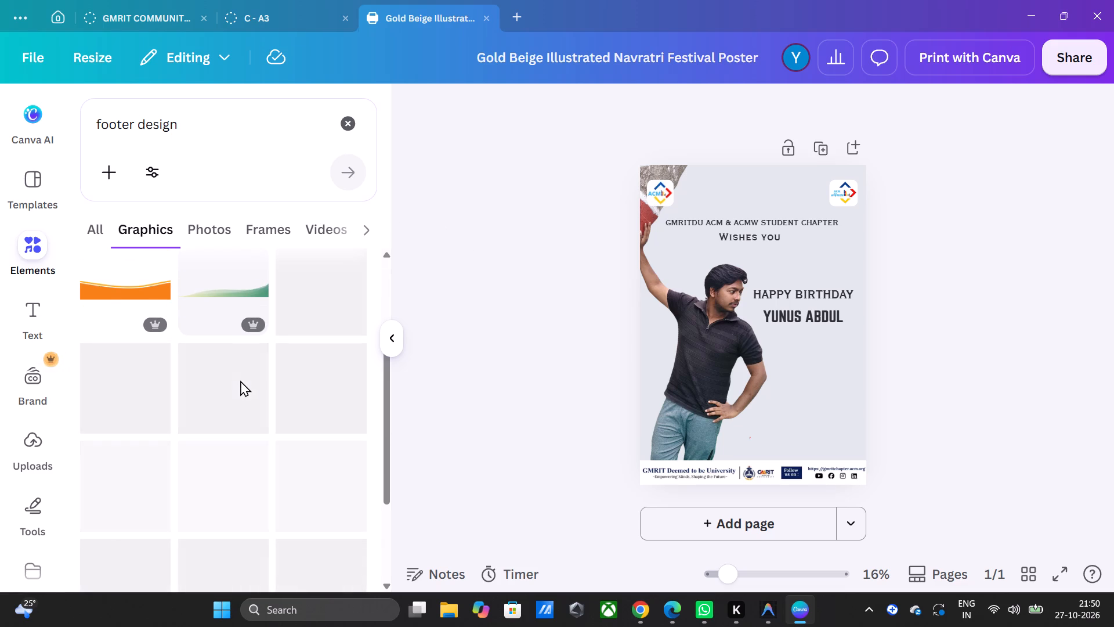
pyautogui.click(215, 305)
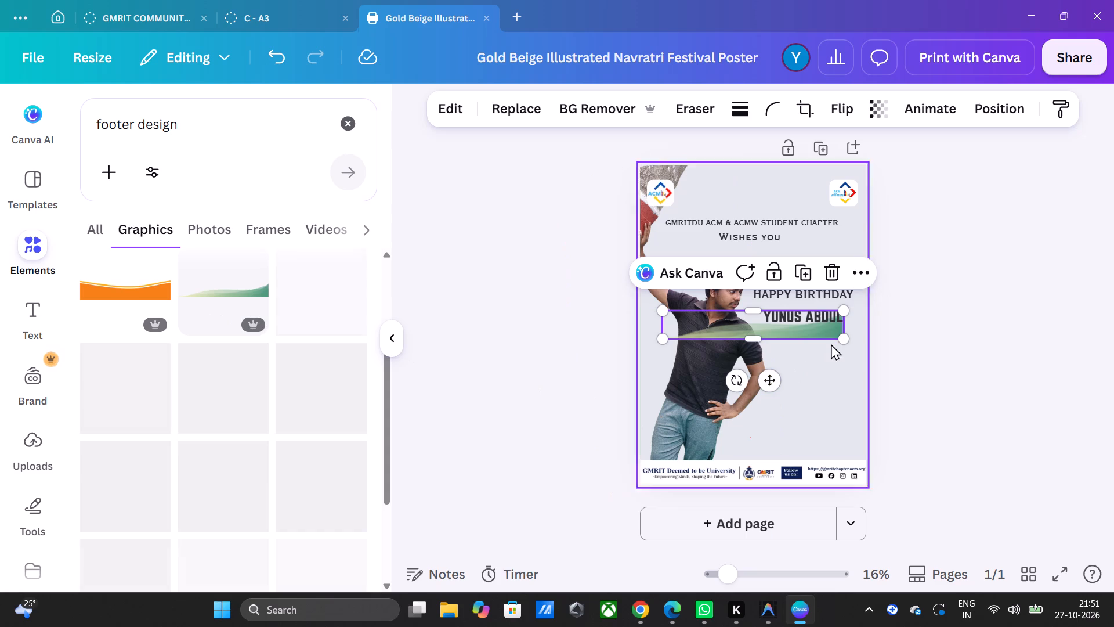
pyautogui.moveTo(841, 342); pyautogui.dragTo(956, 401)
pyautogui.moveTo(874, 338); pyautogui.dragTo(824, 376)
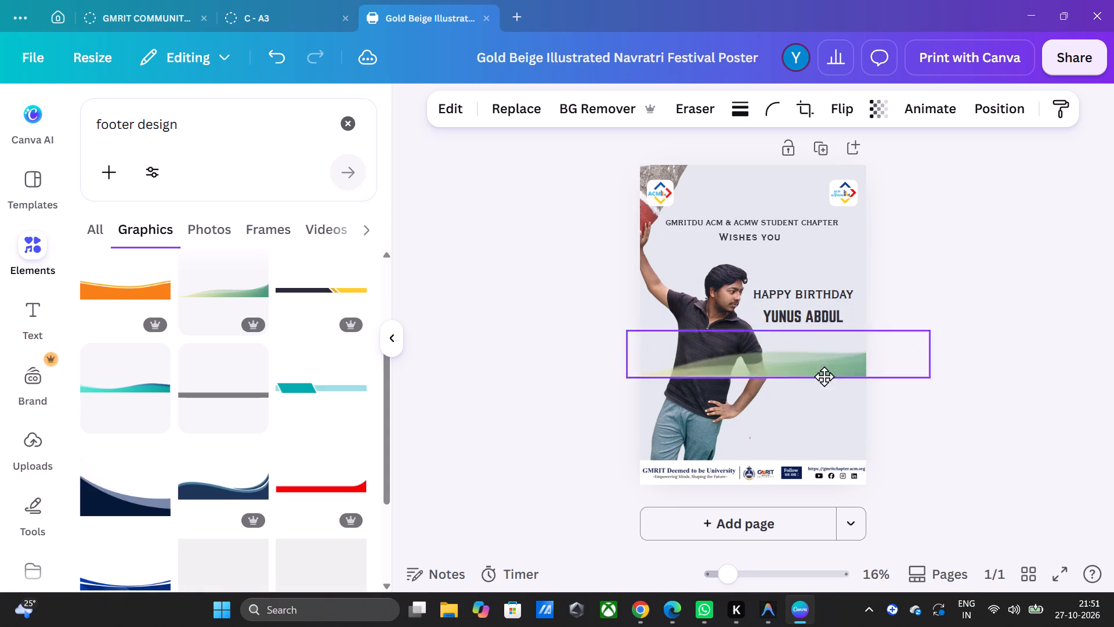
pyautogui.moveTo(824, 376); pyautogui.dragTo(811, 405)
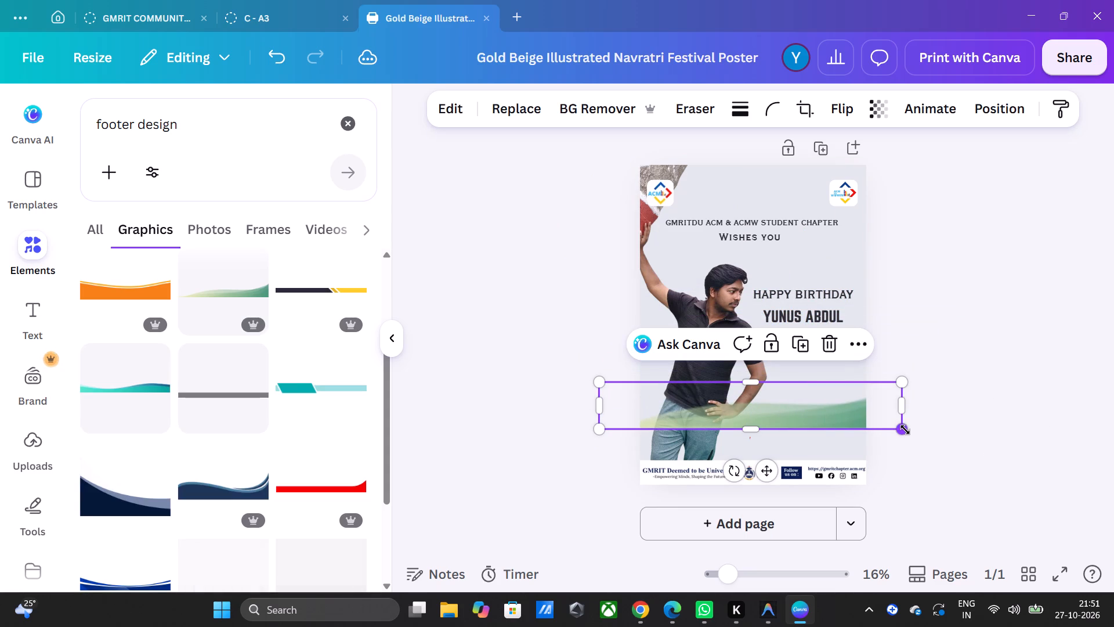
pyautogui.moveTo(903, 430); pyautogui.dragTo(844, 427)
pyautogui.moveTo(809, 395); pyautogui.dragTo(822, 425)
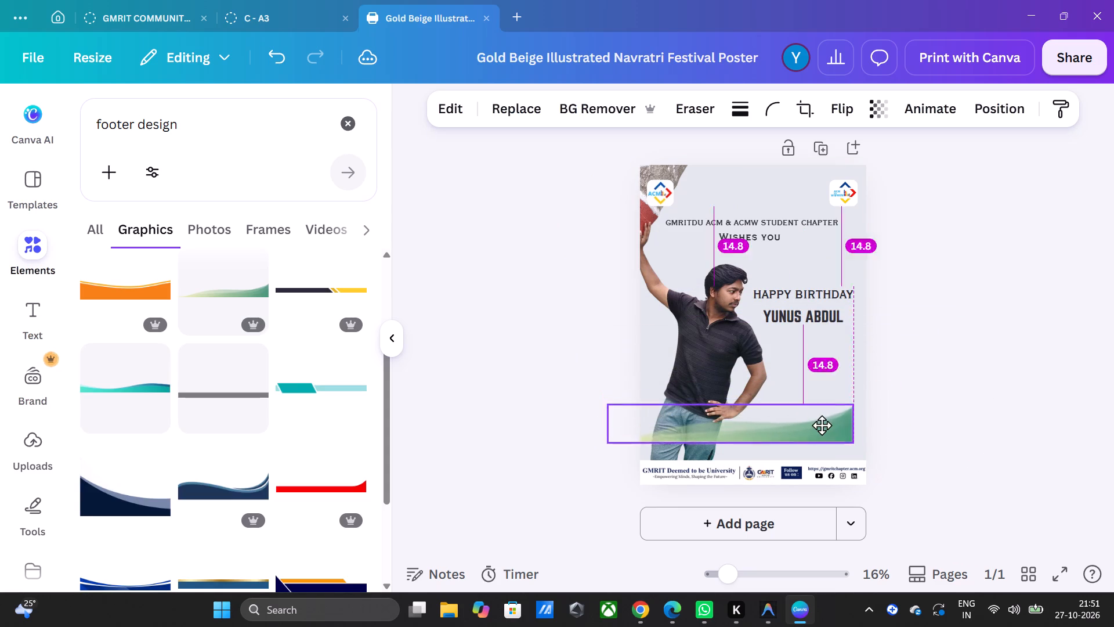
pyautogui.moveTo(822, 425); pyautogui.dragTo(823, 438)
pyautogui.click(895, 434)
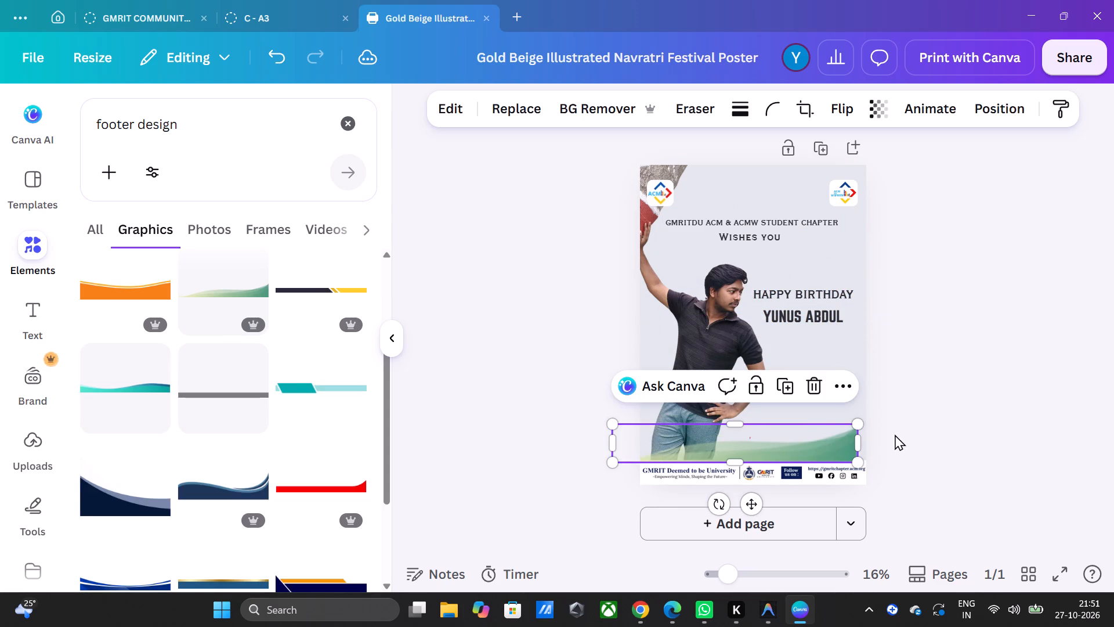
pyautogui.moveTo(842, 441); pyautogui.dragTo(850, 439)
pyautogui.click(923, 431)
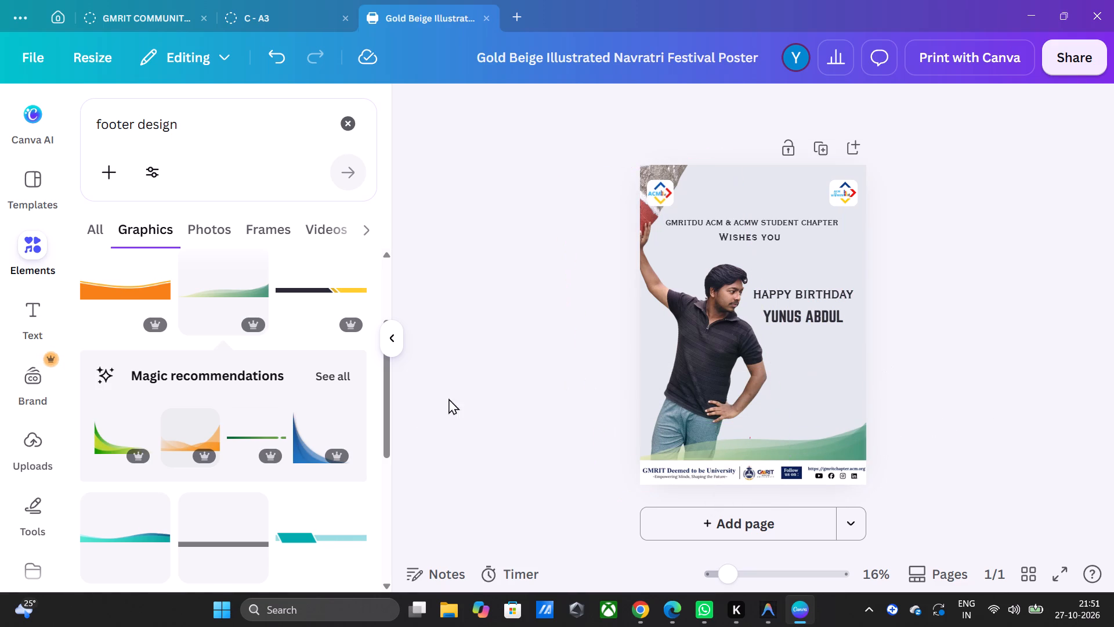
# Look through the footer design graphics for an alternative to the green wave.
pyautogui.scroll(-2, 266, 457)
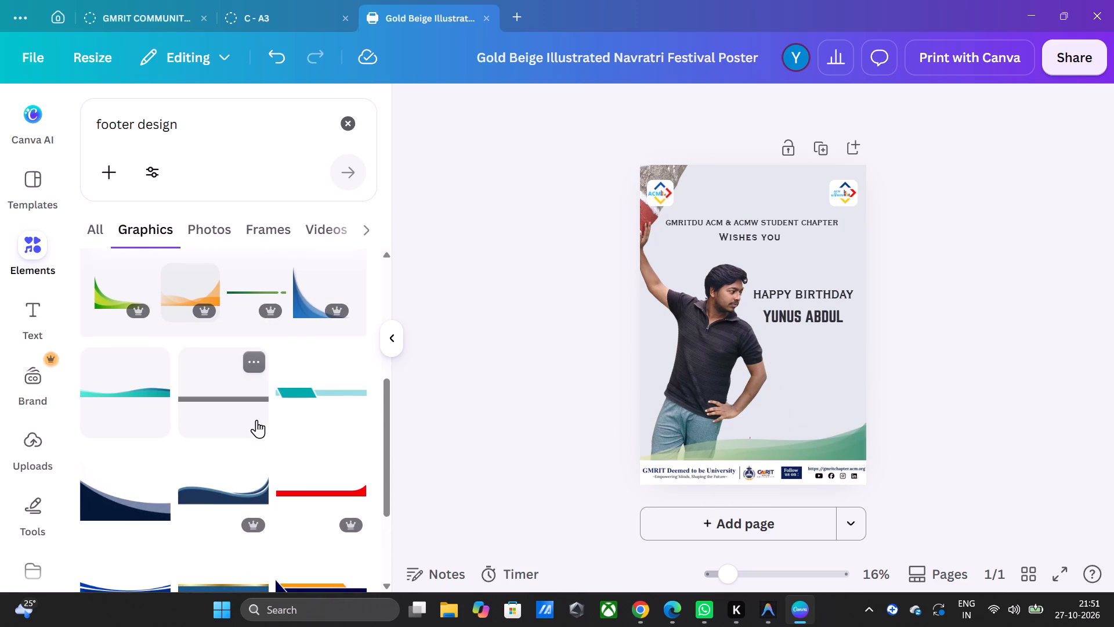
pyautogui.scroll(-3, 255, 419)
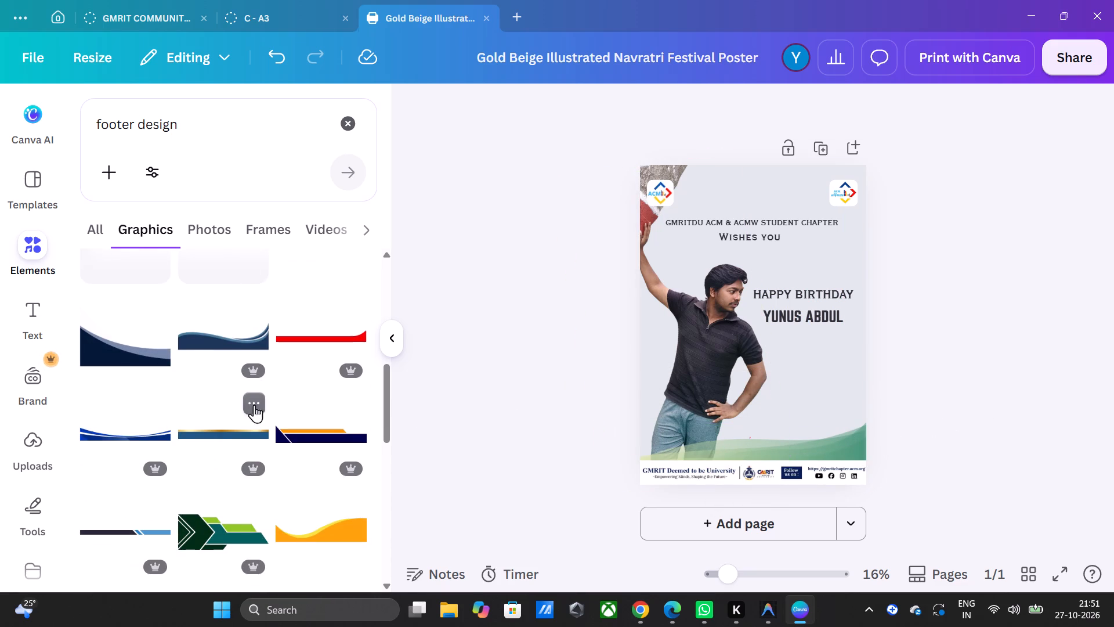
pyautogui.scroll(1, 270, 370)
pyautogui.scroll(-5, 270, 370)
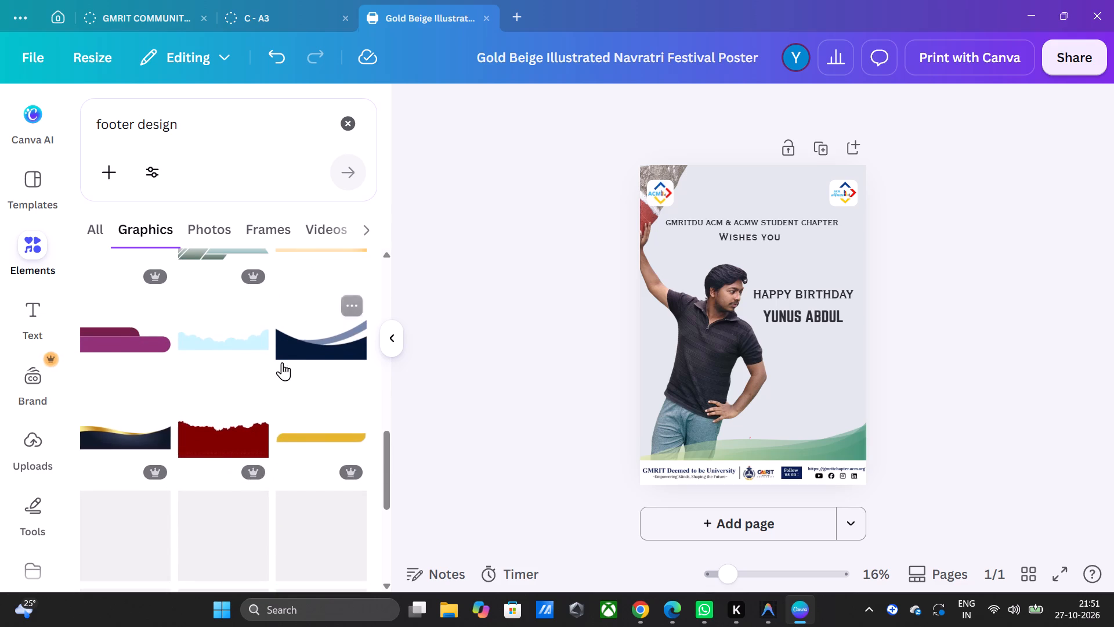
pyautogui.scroll(-3, 285, 359)
pyautogui.scroll(2, 284, 360)
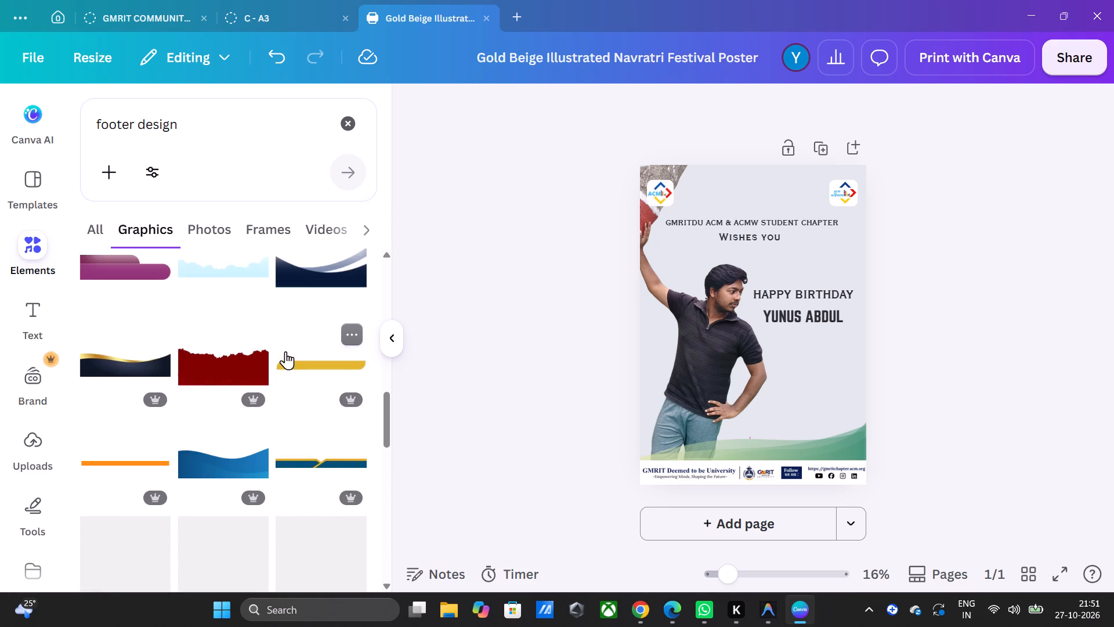
pyautogui.scroll(-5, 282, 352)
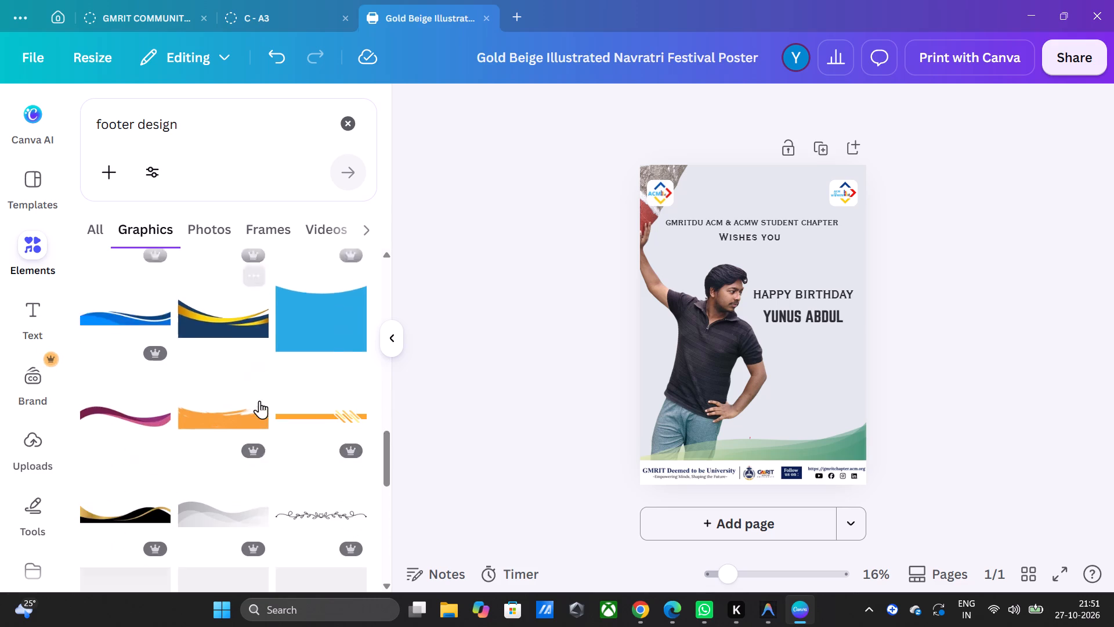
pyautogui.scroll(-3, 325, 378)
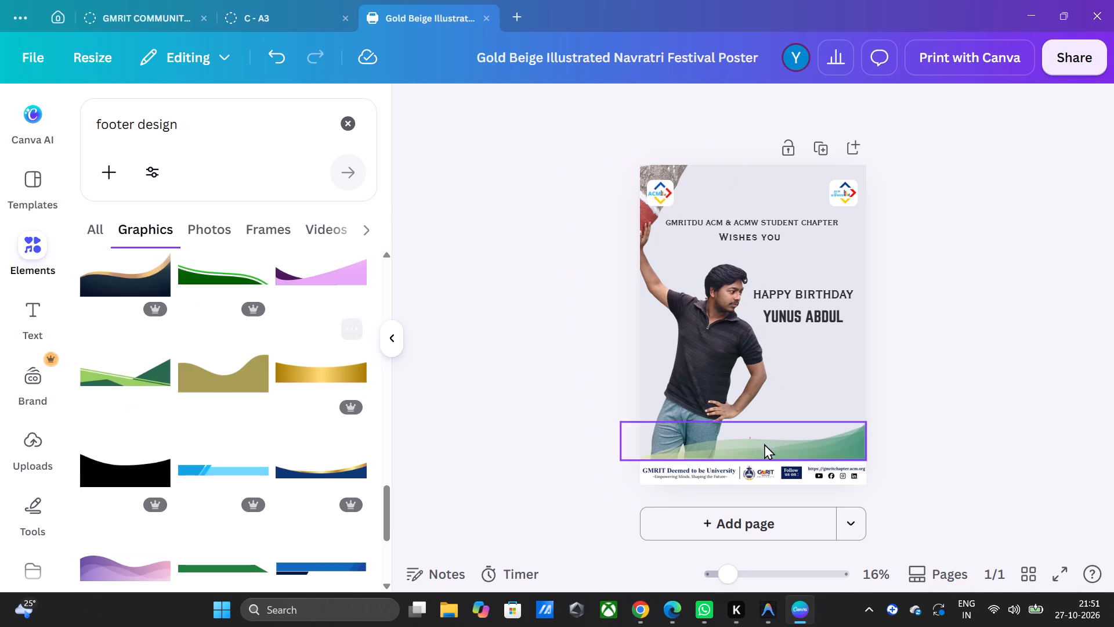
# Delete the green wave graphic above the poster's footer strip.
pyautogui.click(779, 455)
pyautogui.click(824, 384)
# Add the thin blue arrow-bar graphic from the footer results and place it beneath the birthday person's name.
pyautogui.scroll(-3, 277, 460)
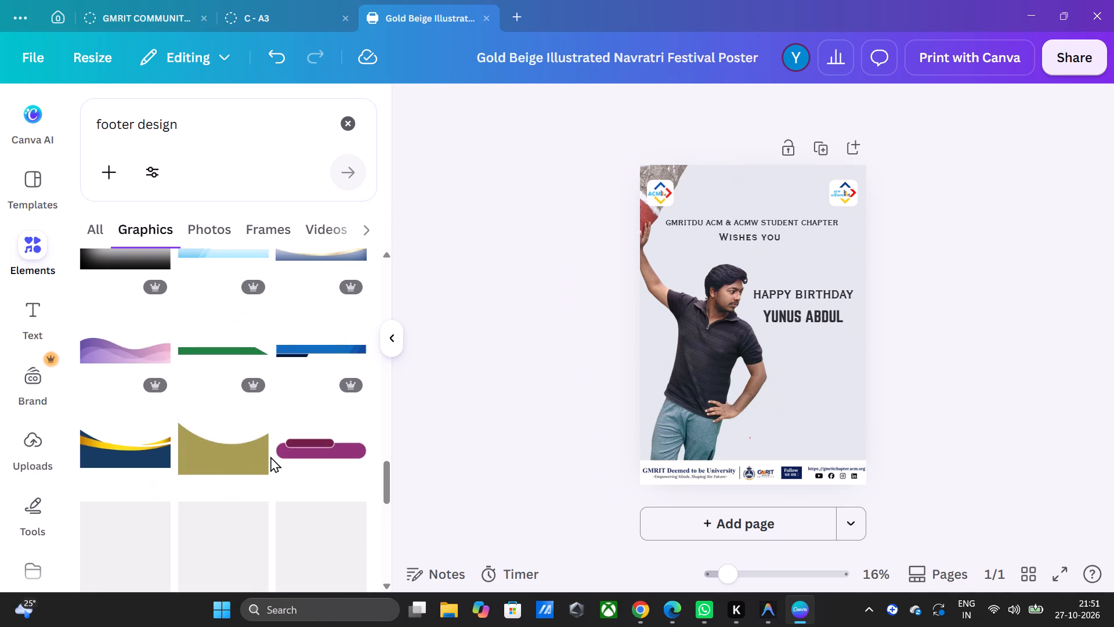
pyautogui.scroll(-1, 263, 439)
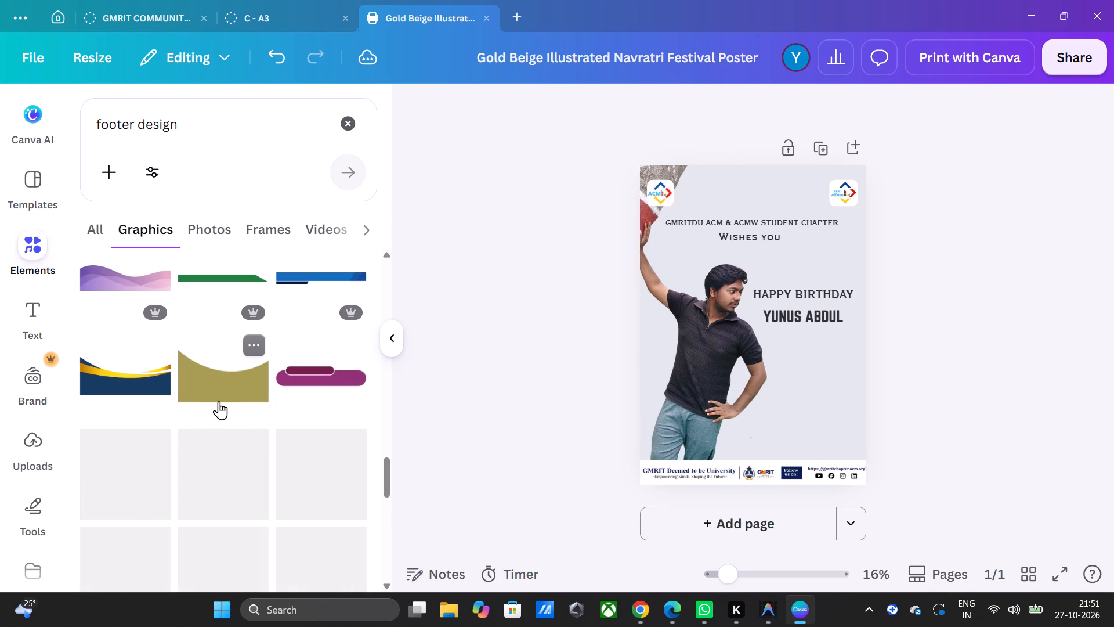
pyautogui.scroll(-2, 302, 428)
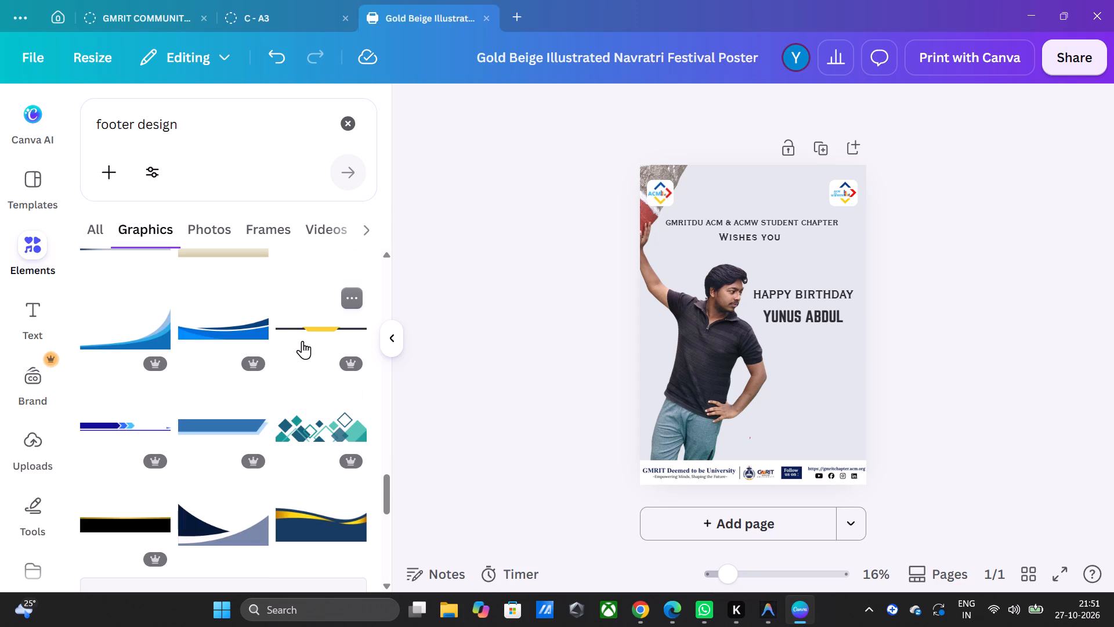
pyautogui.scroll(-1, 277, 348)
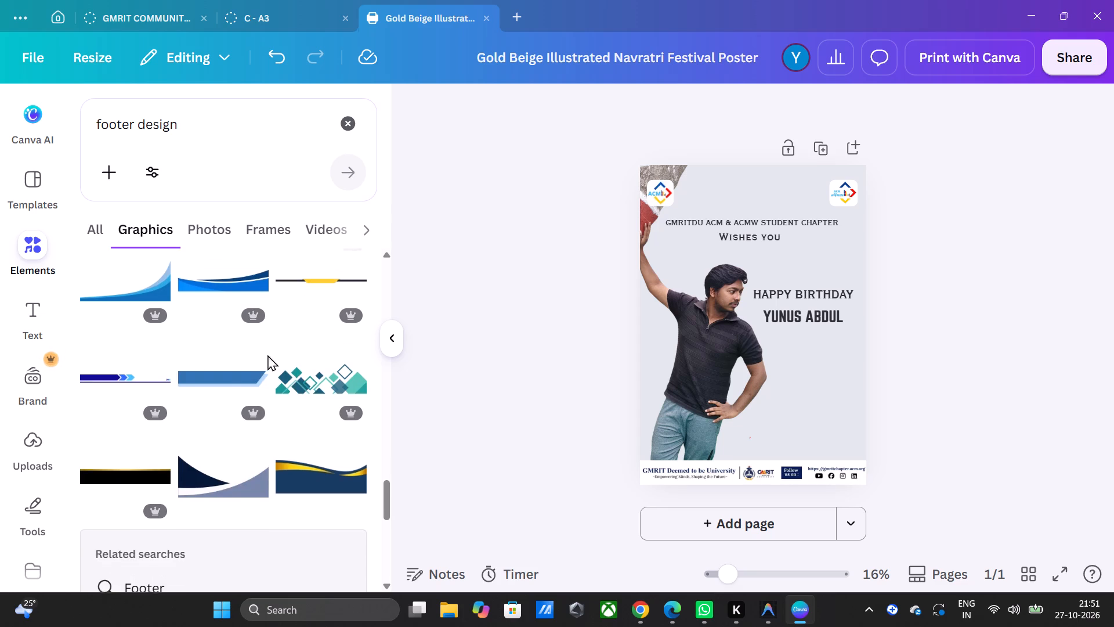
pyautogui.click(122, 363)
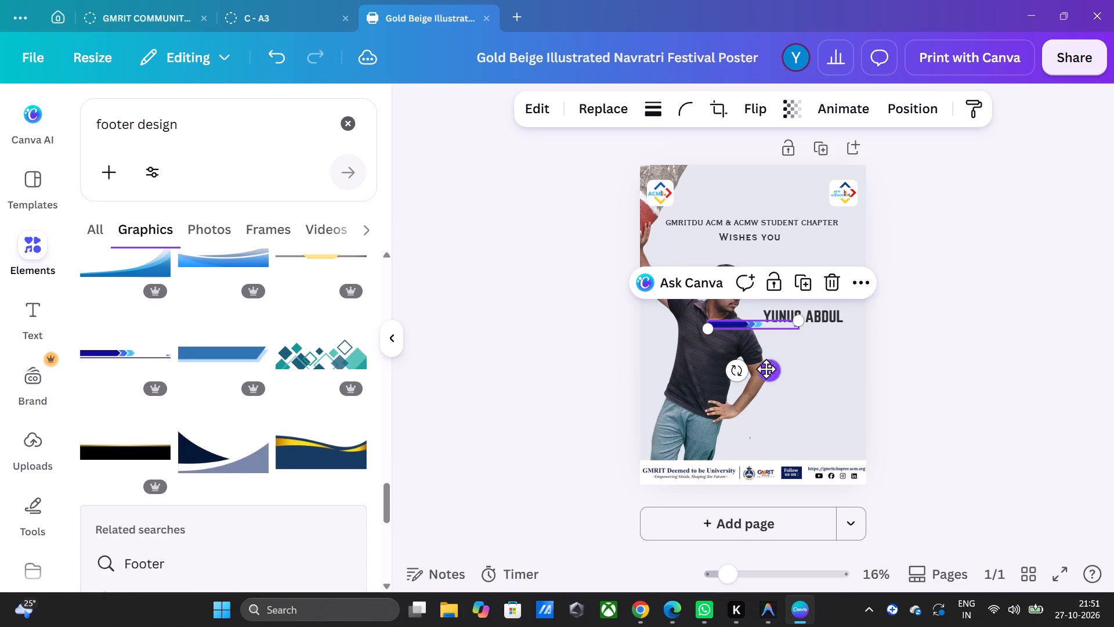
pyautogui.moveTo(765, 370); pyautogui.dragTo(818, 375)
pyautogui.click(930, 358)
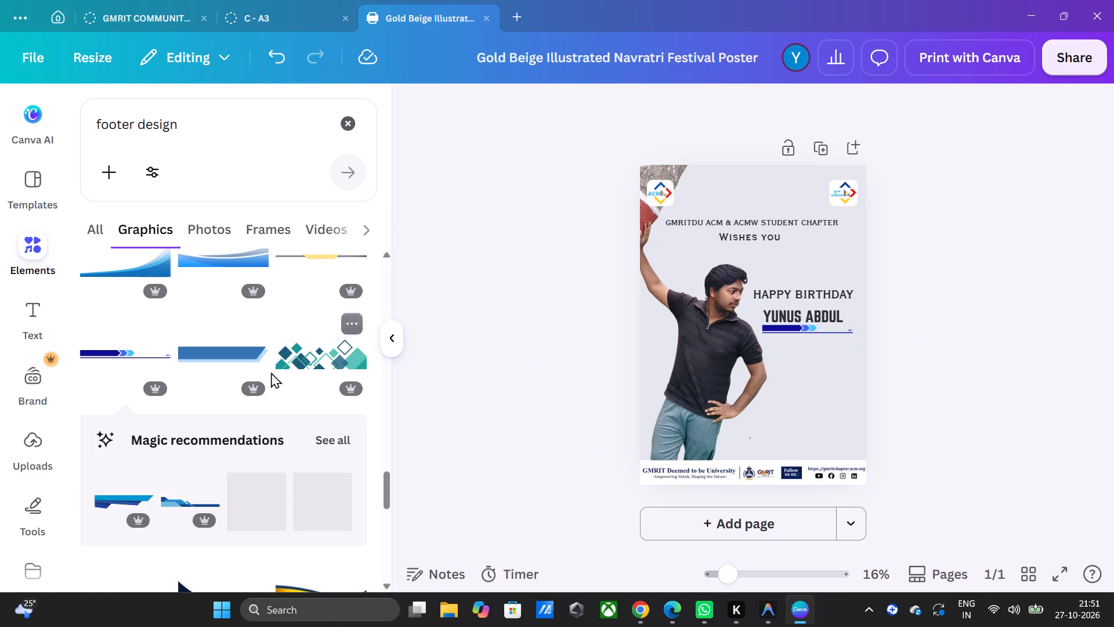
# Show all recommended graphics similar to the blue arrow bar.
pyautogui.scroll(-2, 202, 403)
pyautogui.click(335, 290)
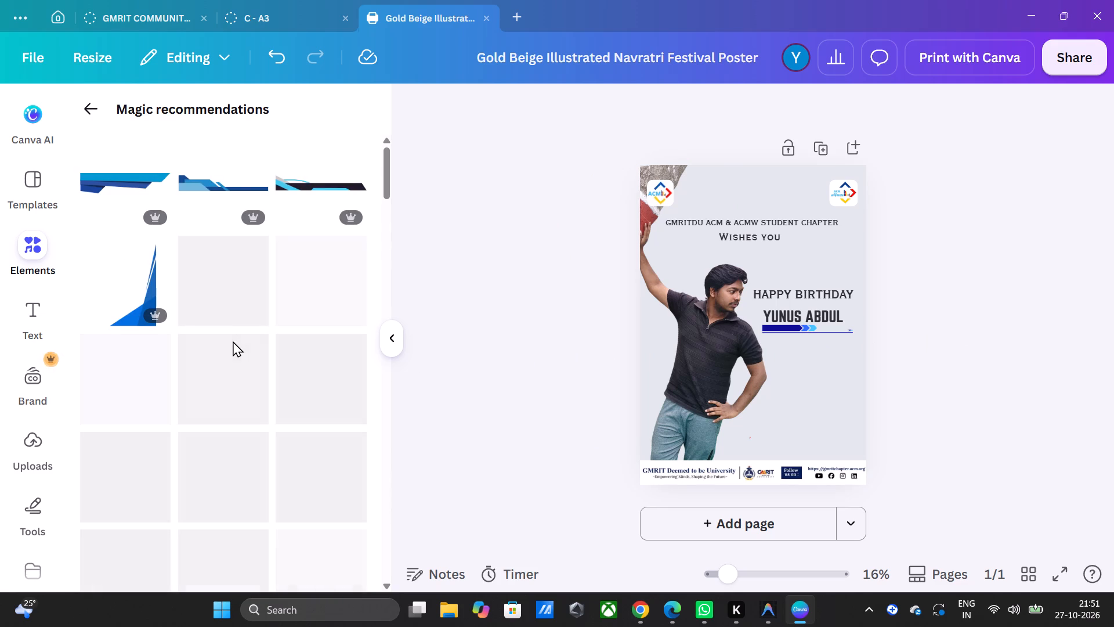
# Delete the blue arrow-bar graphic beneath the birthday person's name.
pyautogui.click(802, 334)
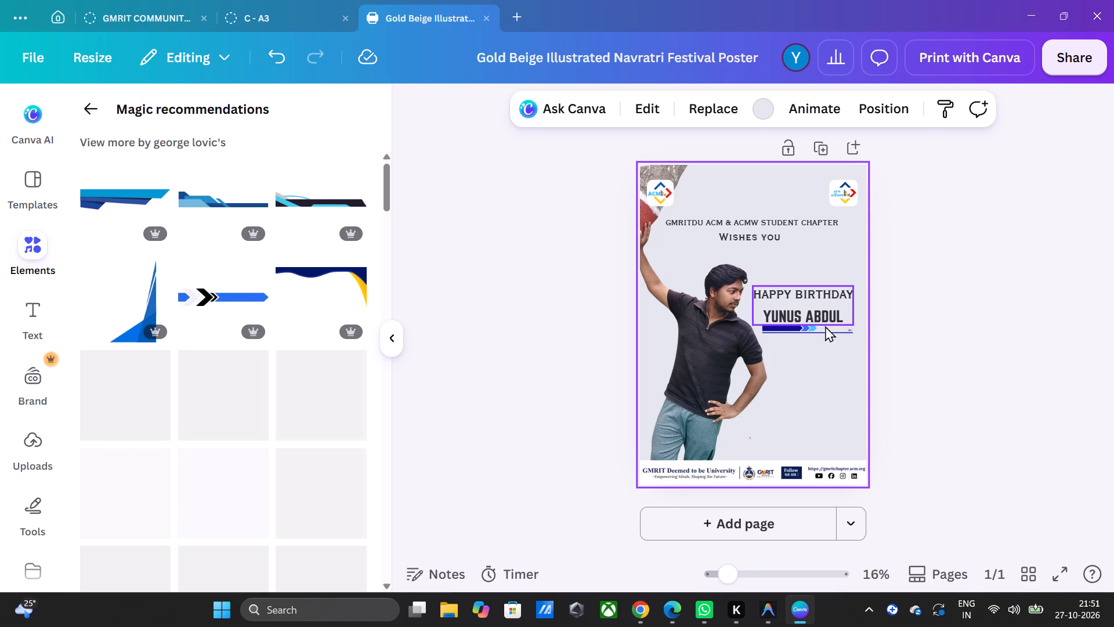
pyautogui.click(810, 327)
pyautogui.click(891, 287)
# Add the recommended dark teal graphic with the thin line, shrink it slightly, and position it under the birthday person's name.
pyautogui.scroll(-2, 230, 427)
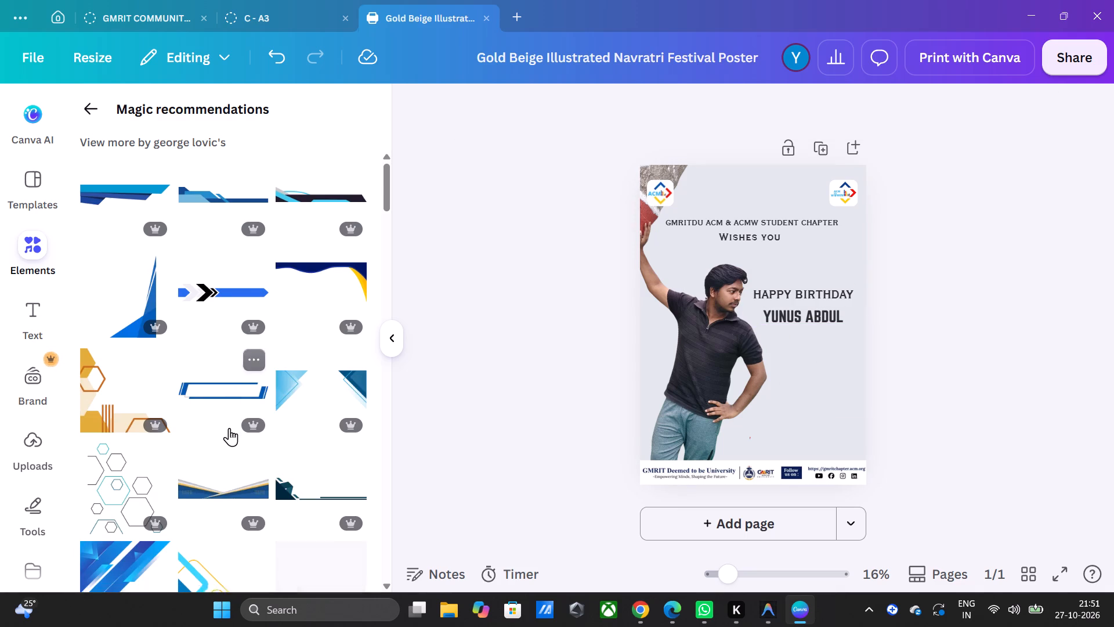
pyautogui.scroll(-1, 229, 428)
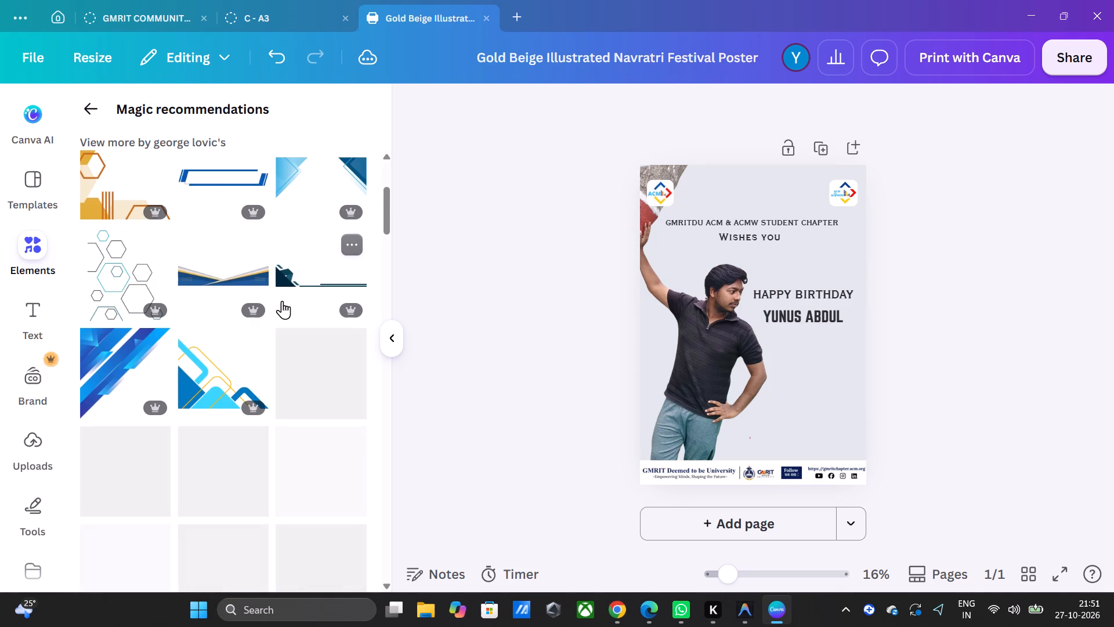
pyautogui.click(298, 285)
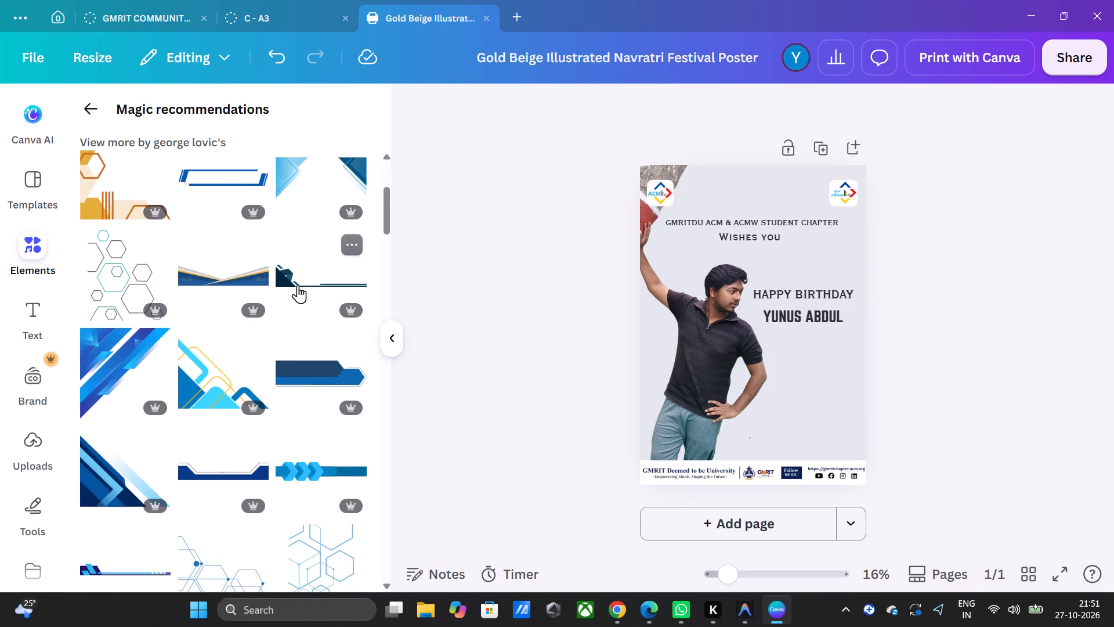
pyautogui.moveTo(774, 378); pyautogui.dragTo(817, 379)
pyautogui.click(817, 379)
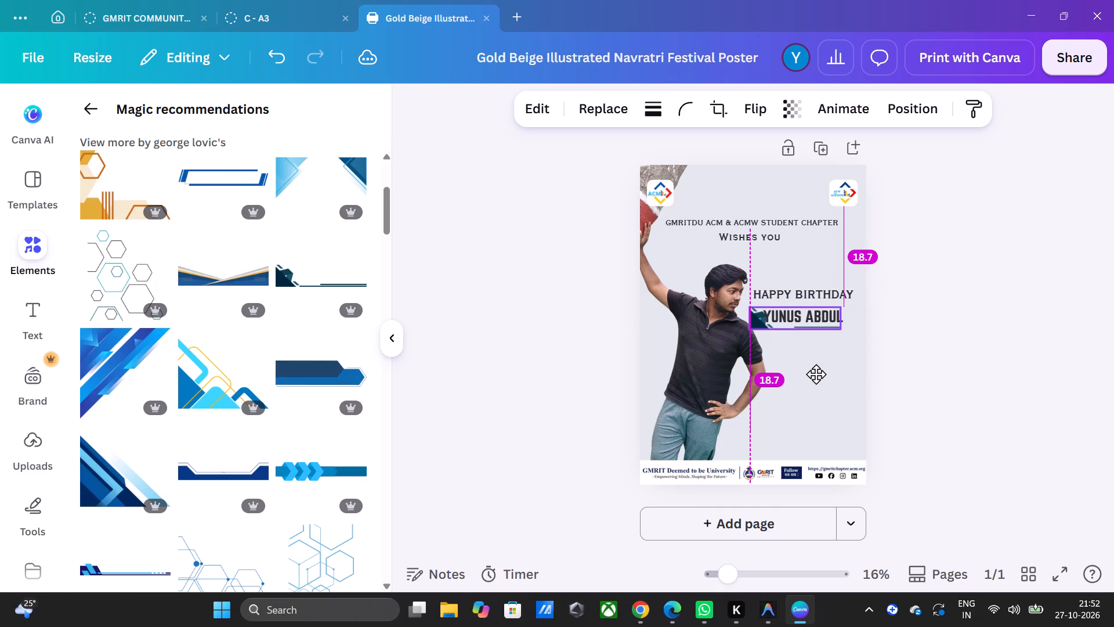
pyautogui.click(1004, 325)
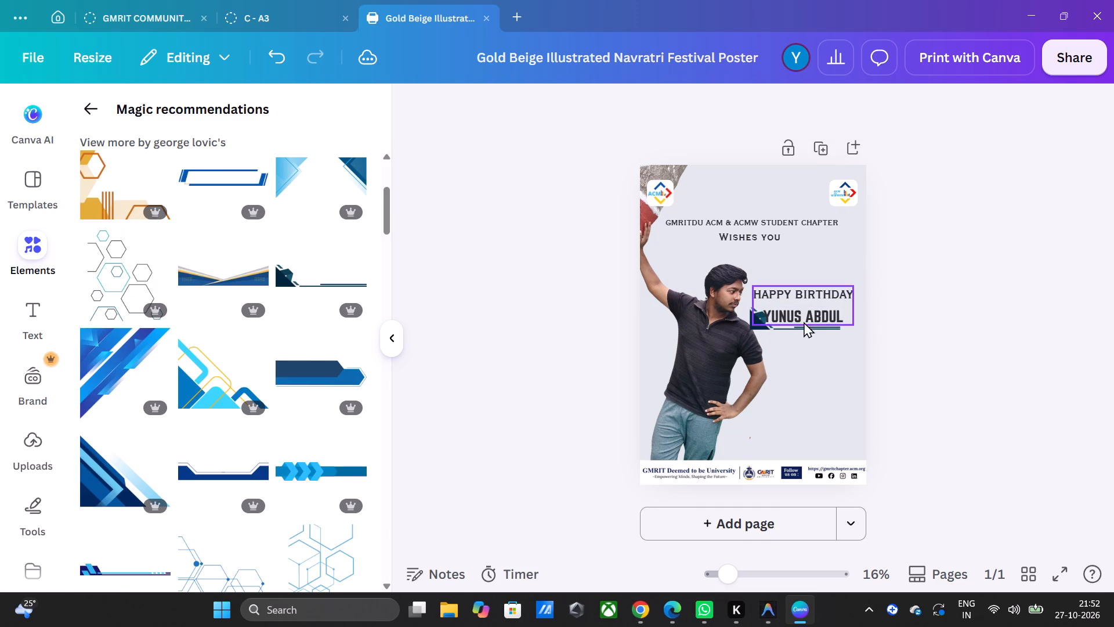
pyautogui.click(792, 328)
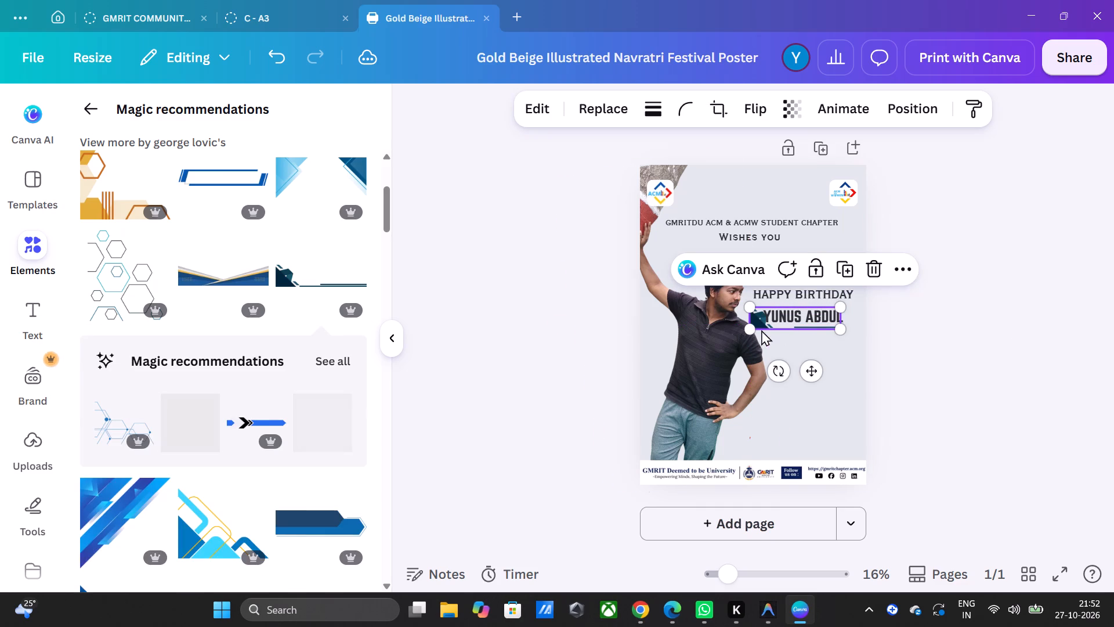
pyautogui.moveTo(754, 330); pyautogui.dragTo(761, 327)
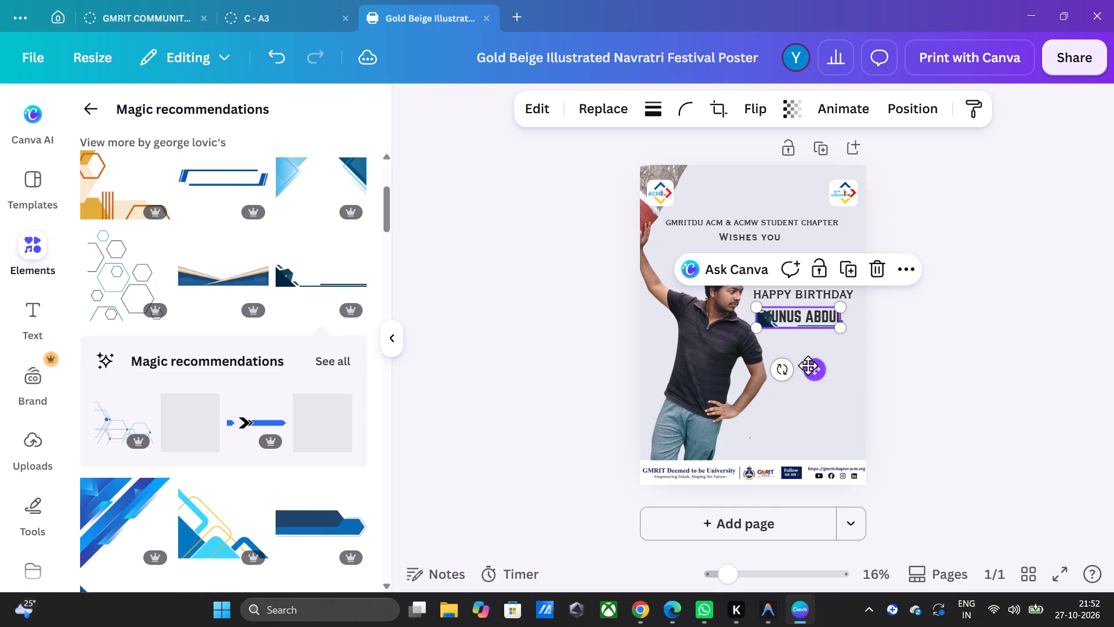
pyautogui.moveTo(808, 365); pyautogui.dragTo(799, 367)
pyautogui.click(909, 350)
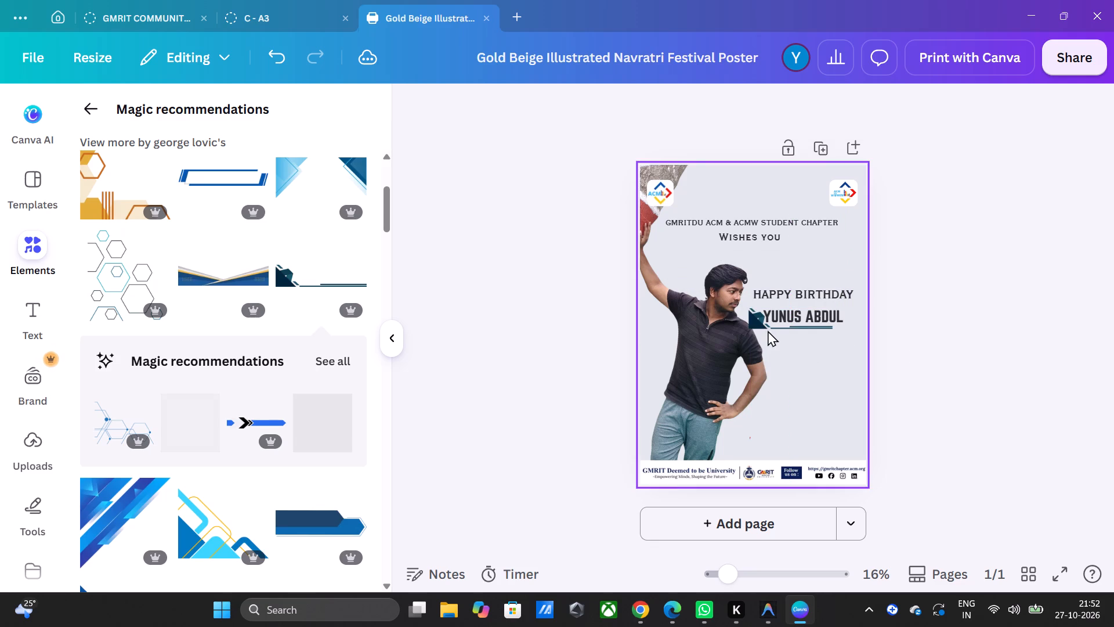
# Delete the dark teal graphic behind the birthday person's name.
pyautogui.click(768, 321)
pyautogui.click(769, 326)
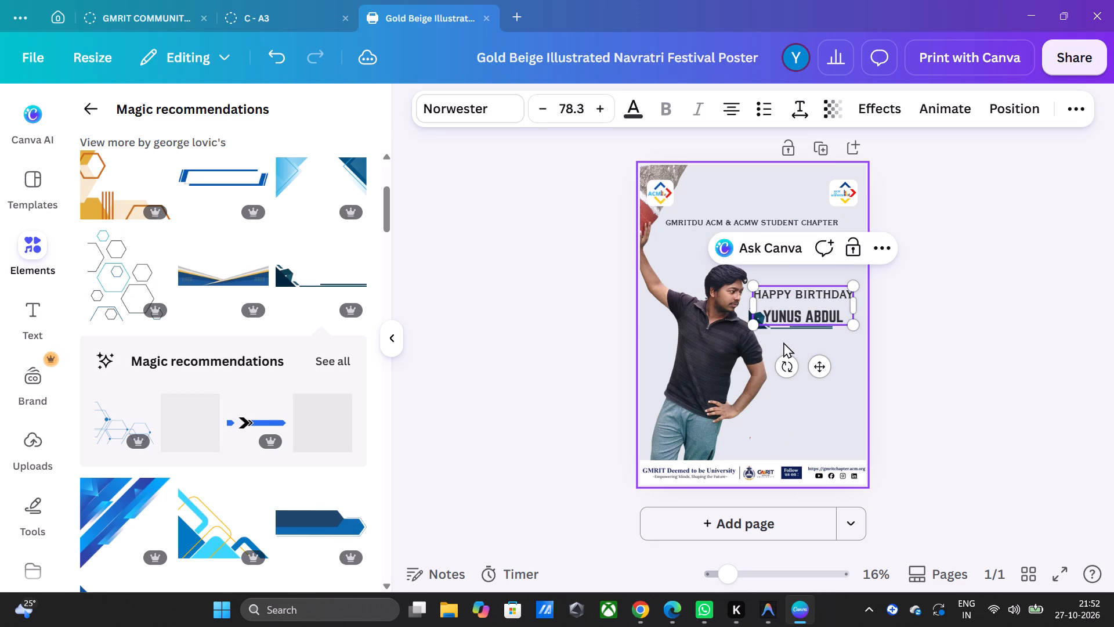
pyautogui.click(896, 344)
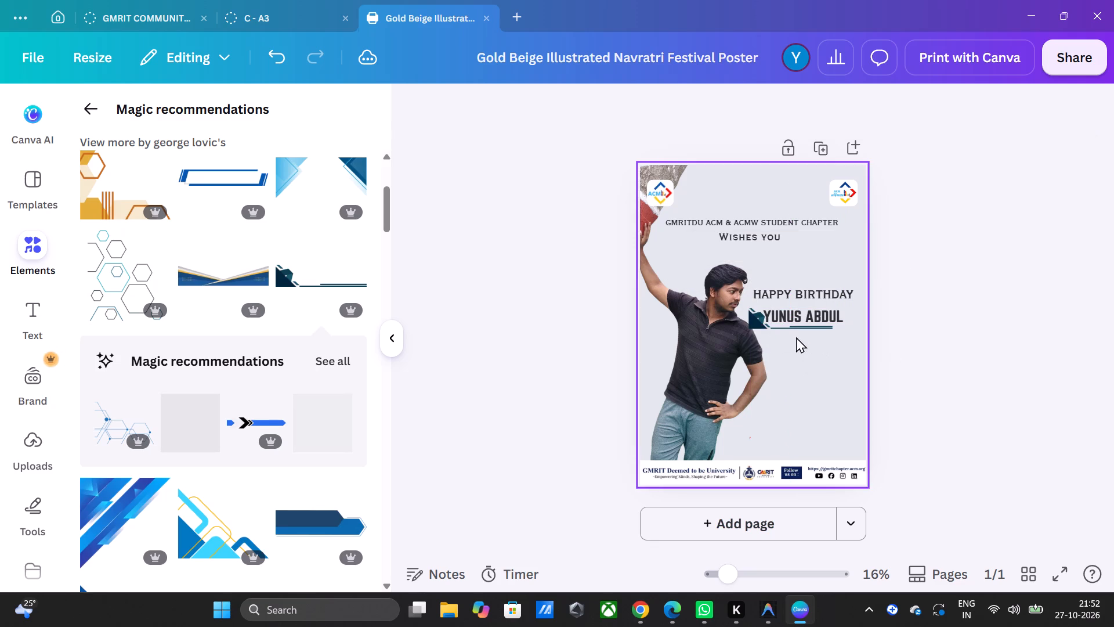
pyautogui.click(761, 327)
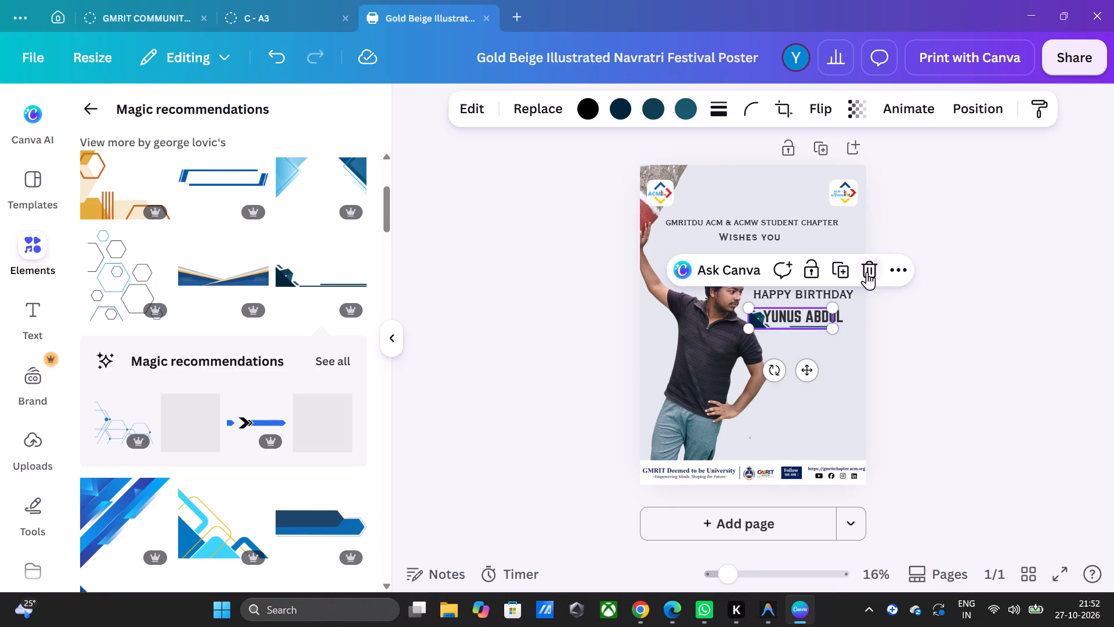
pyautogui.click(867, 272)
# Return from the recommended graphics to the "footer design" search results.
pyautogui.scroll(1, 244, 343)
pyautogui.click(91, 103)
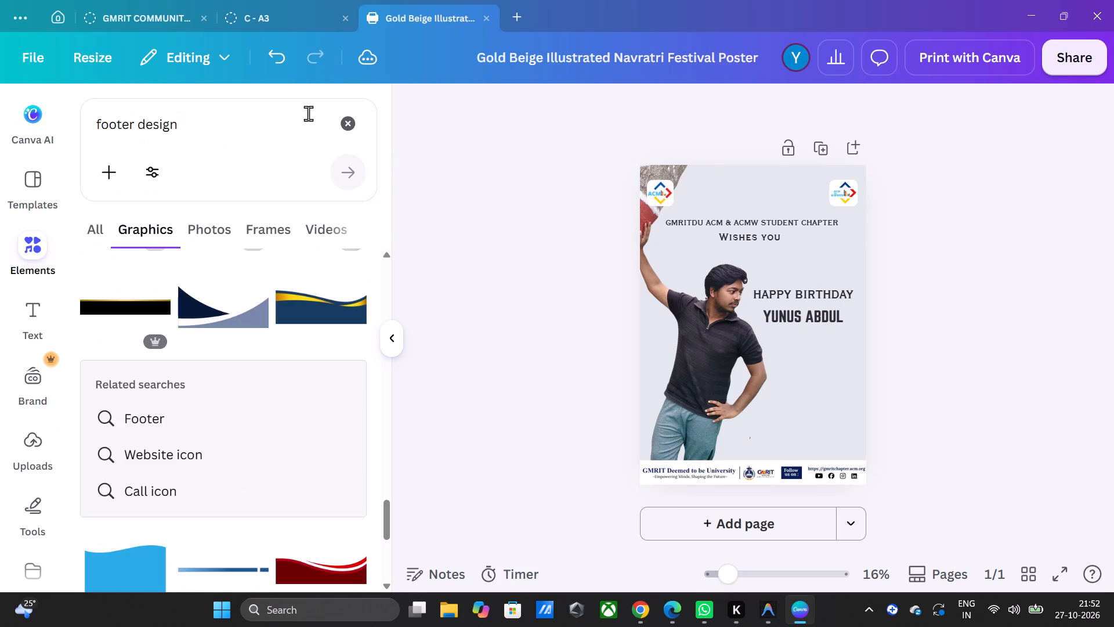
pyautogui.click(345, 130)
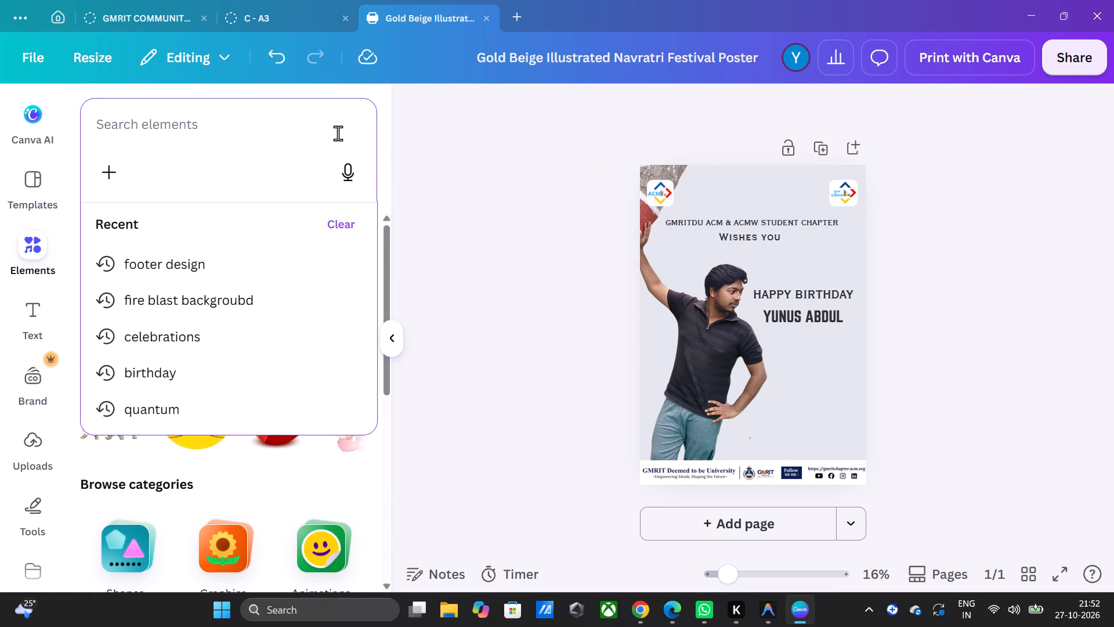
pyautogui.write('line light efffect')
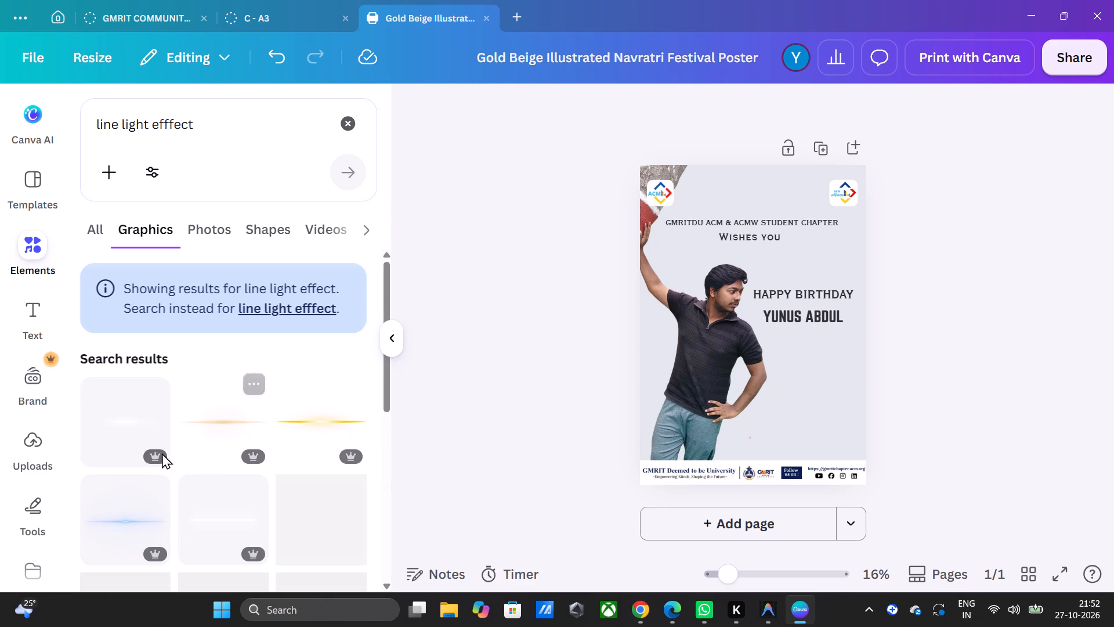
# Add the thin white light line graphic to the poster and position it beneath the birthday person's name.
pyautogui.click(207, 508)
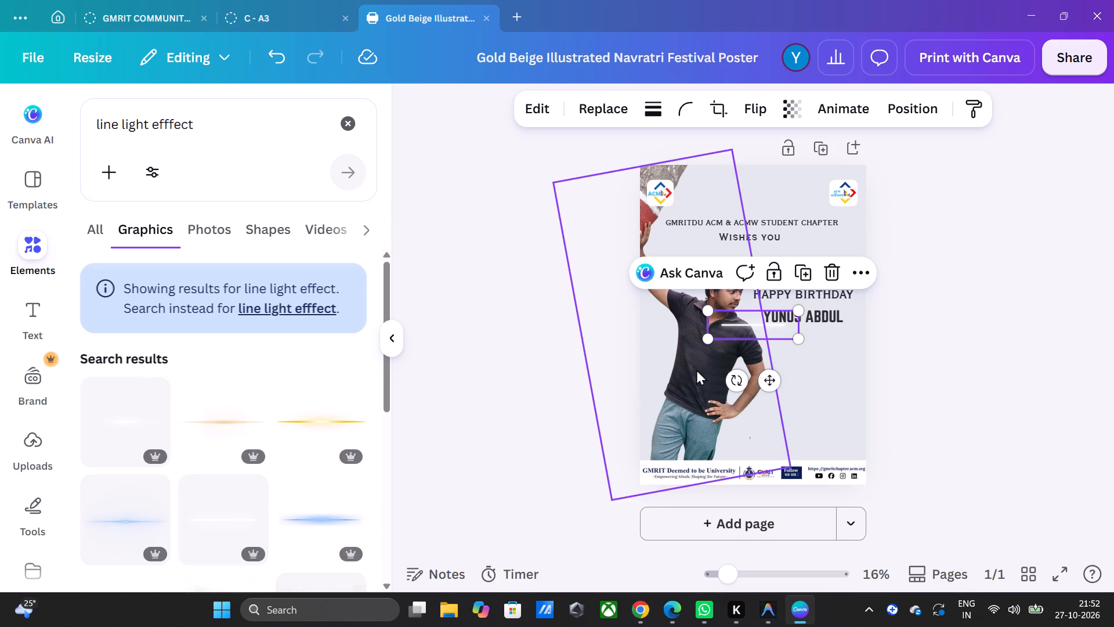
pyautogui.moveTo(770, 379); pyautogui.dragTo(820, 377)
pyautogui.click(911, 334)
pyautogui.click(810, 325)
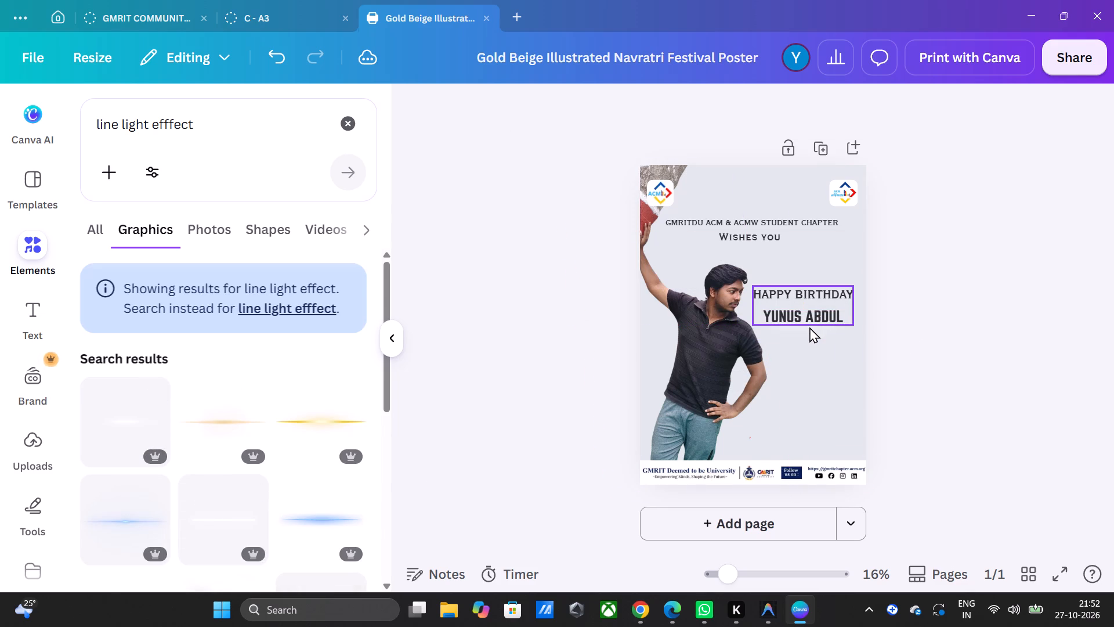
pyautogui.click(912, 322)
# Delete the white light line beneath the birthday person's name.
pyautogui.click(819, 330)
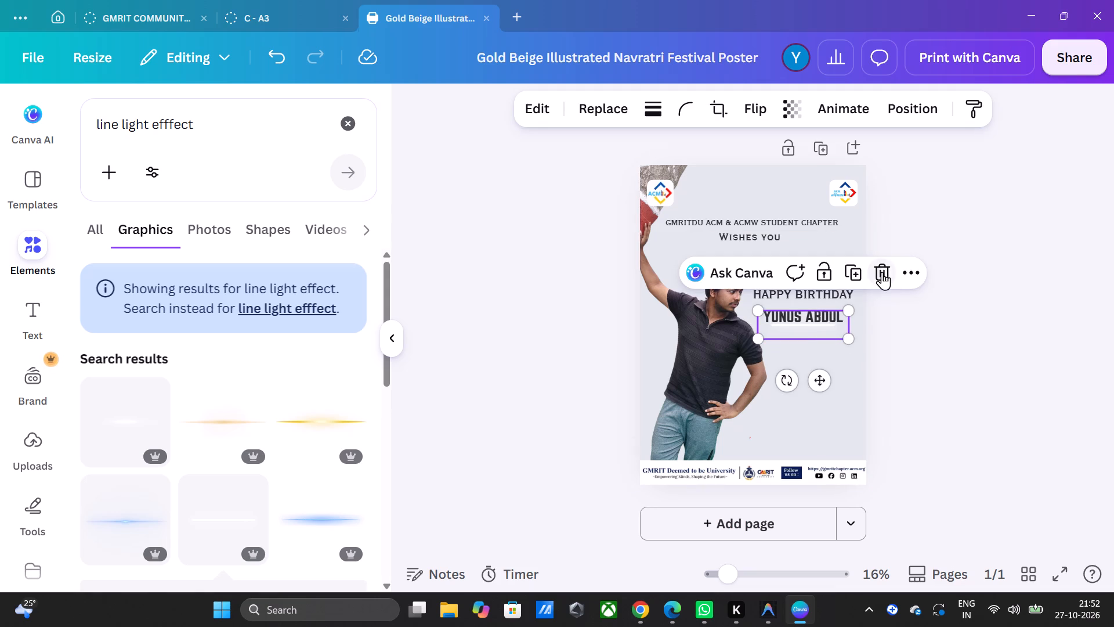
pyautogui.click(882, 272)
# Add the bright gold light line graphic, shrink it, and center it directly beneath the birthday person's name.
pyautogui.click(308, 432)
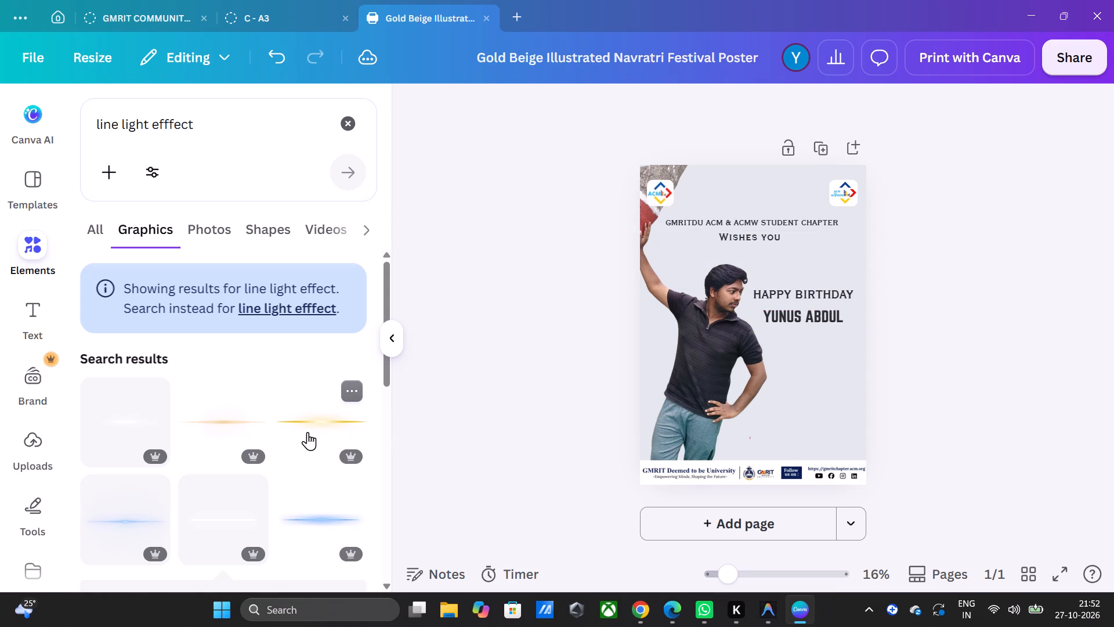
pyautogui.moveTo(659, 348); pyautogui.dragTo(731, 329)
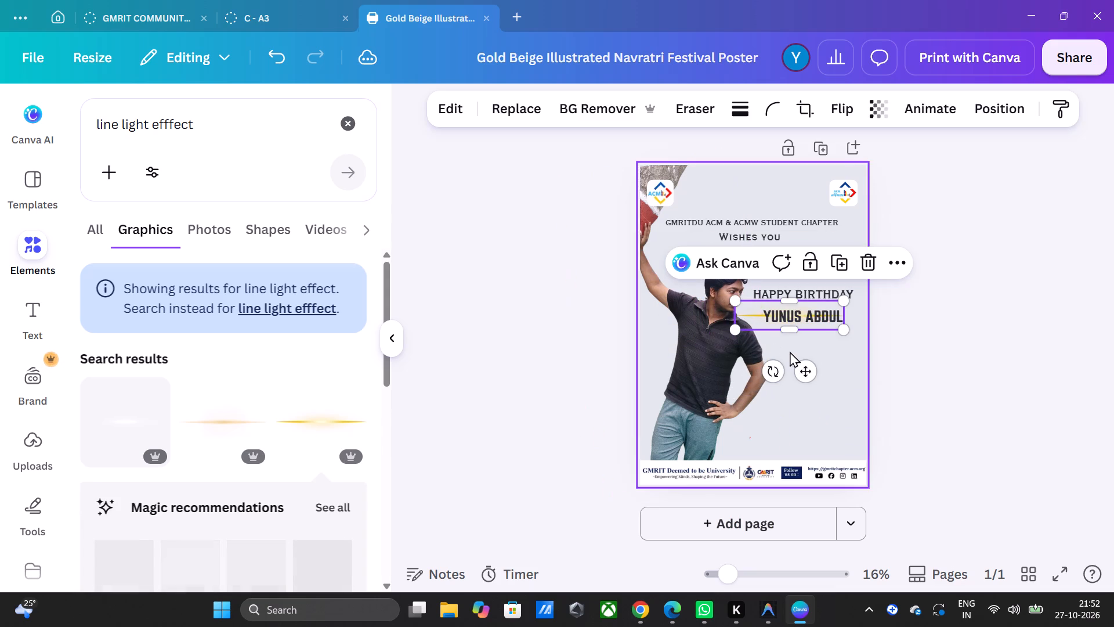
pyautogui.moveTo(802, 367); pyautogui.dragTo(816, 365)
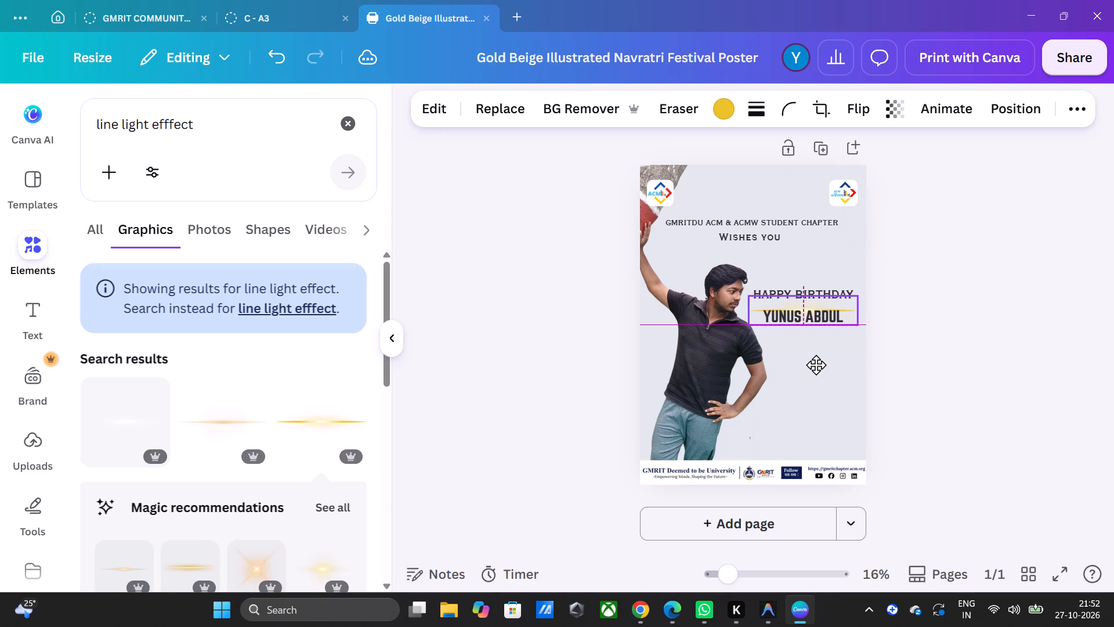
pyautogui.moveTo(816, 365); pyautogui.dragTo(813, 374)
pyautogui.click(913, 354)
pyautogui.click(769, 327)
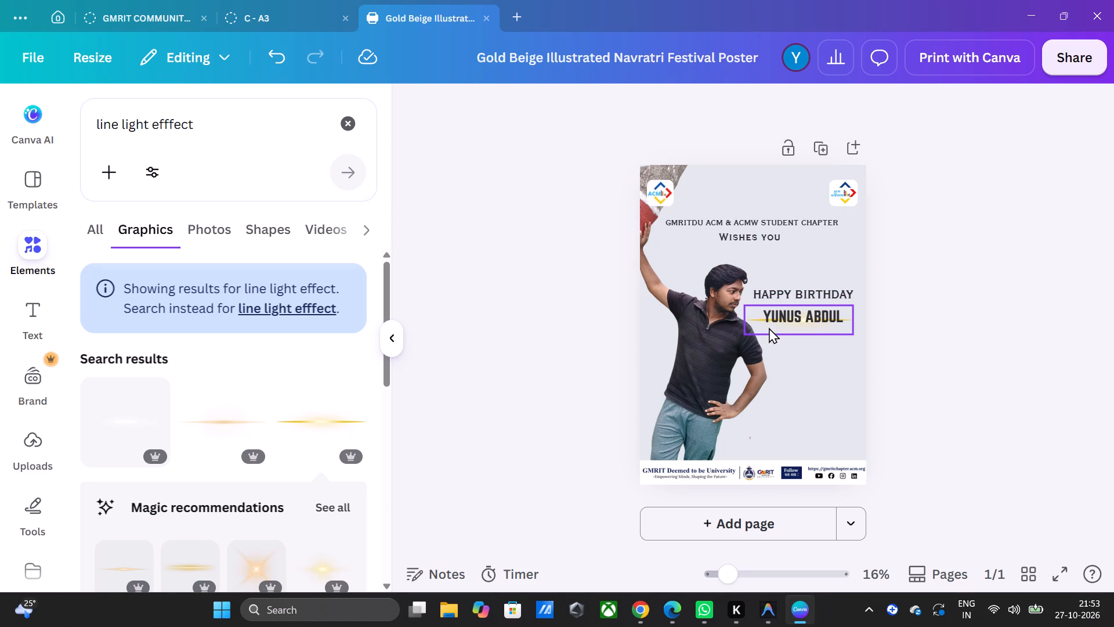
pyautogui.click(818, 374)
pyautogui.click(885, 350)
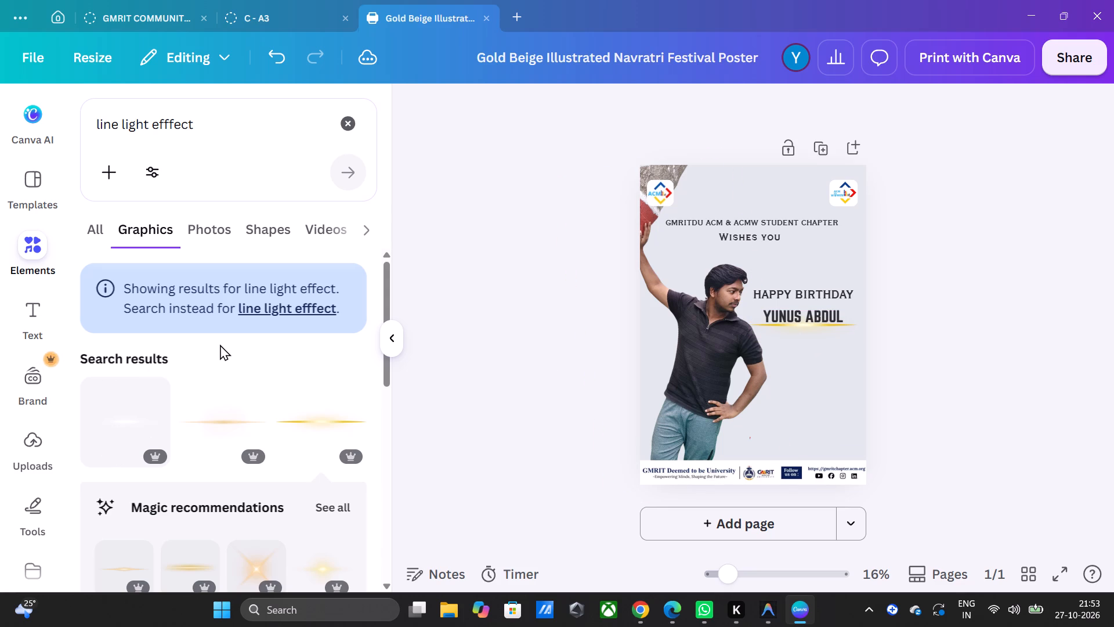
# Add the bright blue light line graphic, shrink it to about 22.7 wide by 4 high, and place it above HAPPY BIRTHDAY.
pyautogui.scroll(-4, 150, 362)
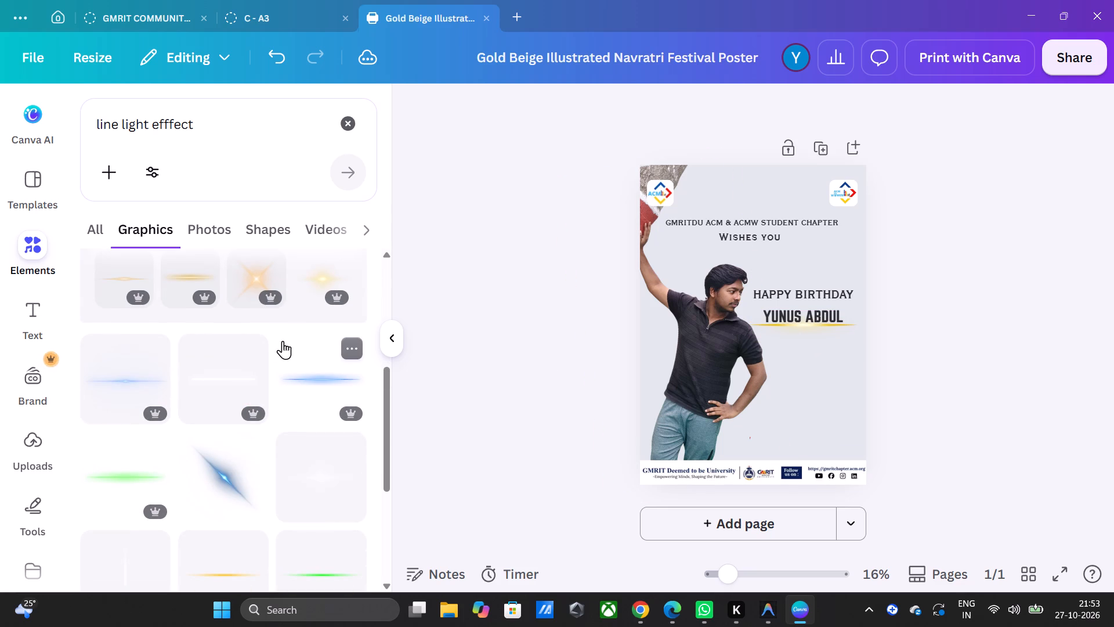
pyautogui.click(297, 389)
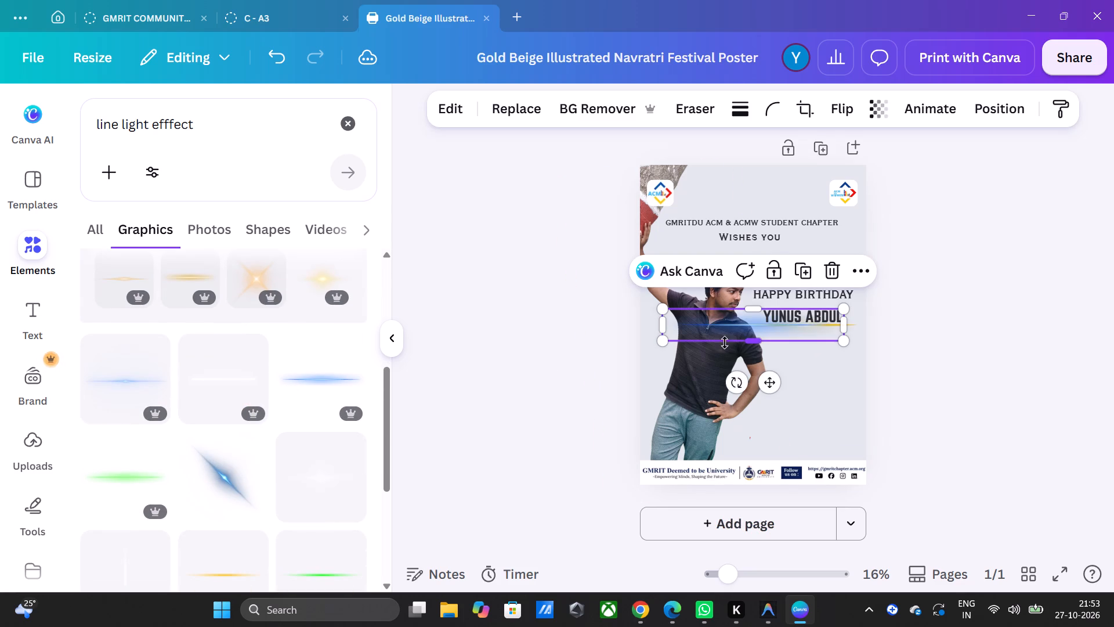
pyautogui.moveTo(664, 343); pyautogui.dragTo(706, 328)
pyautogui.moveTo(787, 377); pyautogui.dragTo(791, 372)
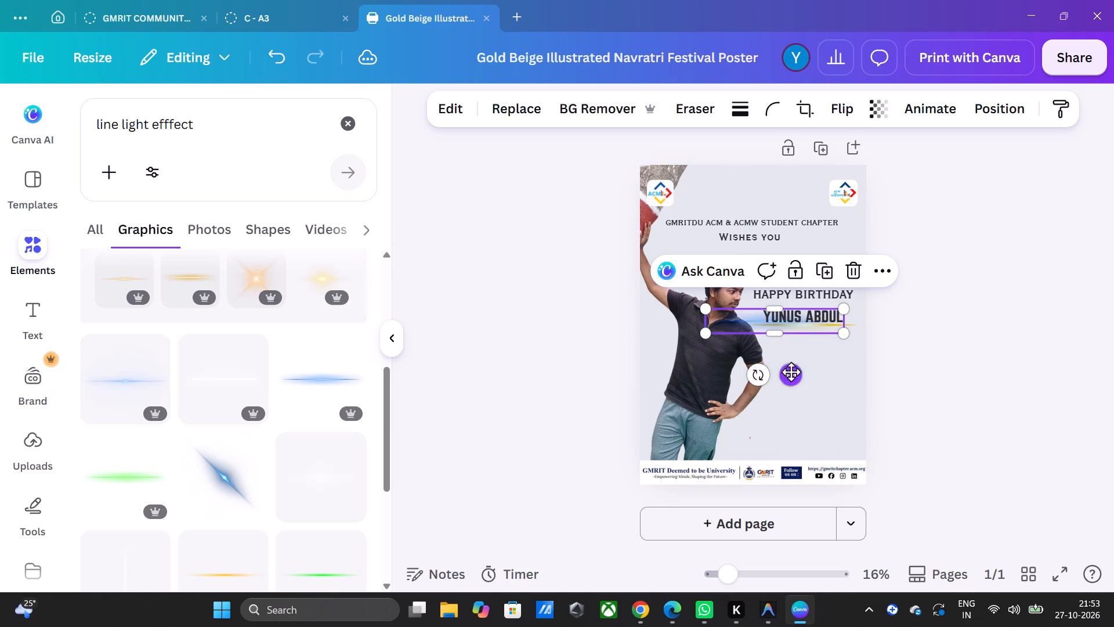
pyautogui.moveTo(791, 372); pyautogui.dragTo(820, 344)
pyautogui.moveTo(736, 295); pyautogui.dragTo(752, 292)
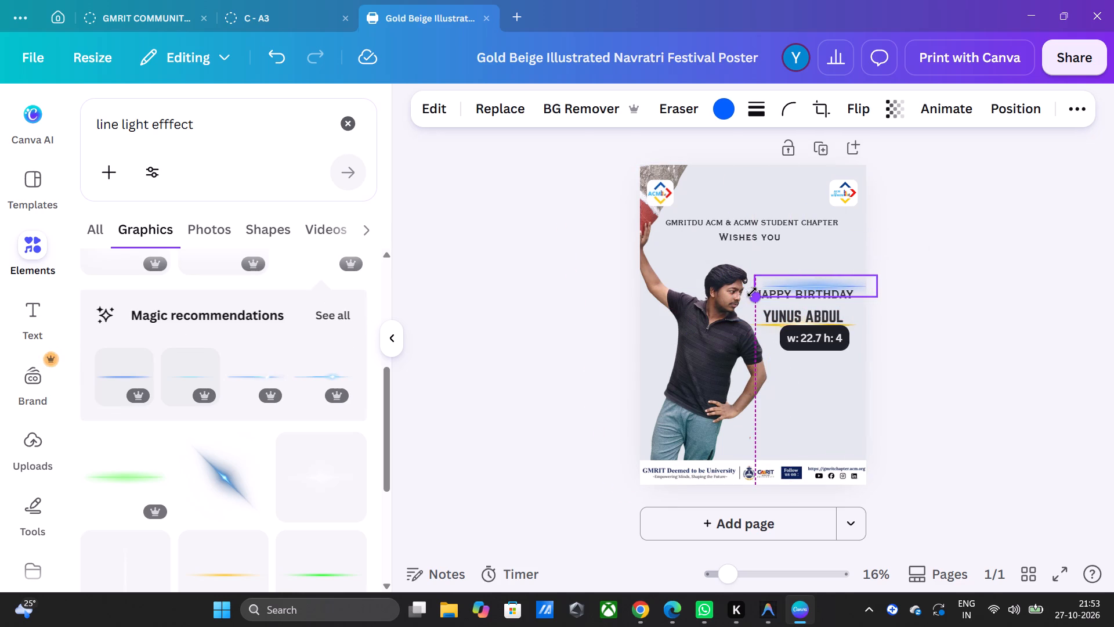
pyautogui.moveTo(752, 292); pyautogui.dragTo(754, 292)
pyautogui.moveTo(833, 340); pyautogui.dragTo(823, 340)
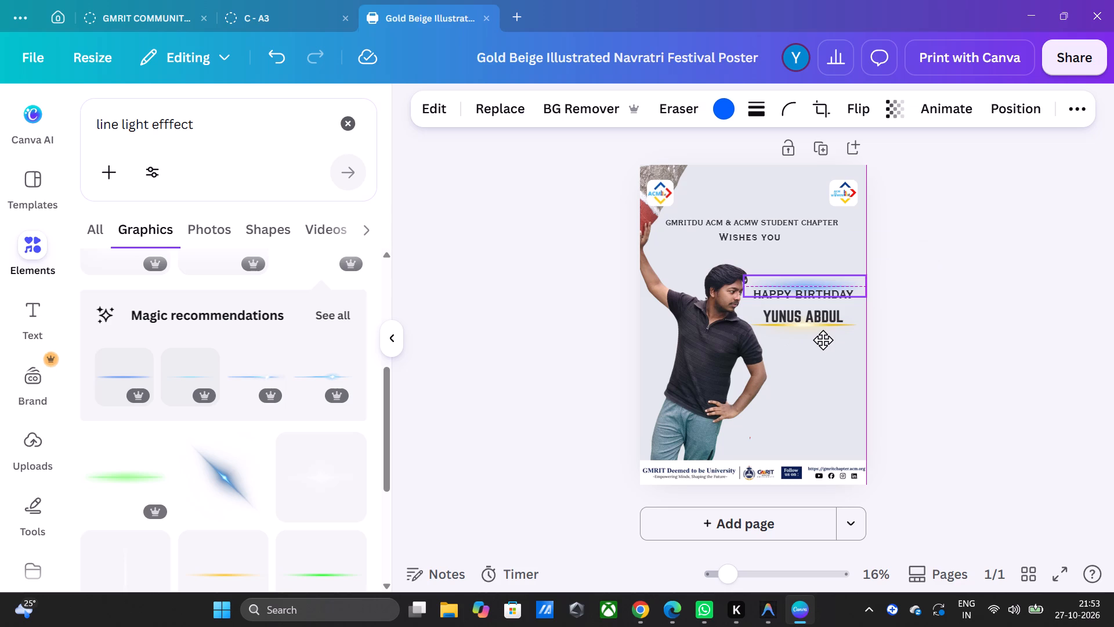
pyautogui.moveTo(823, 340); pyautogui.dragTo(823, 338)
pyautogui.click(896, 315)
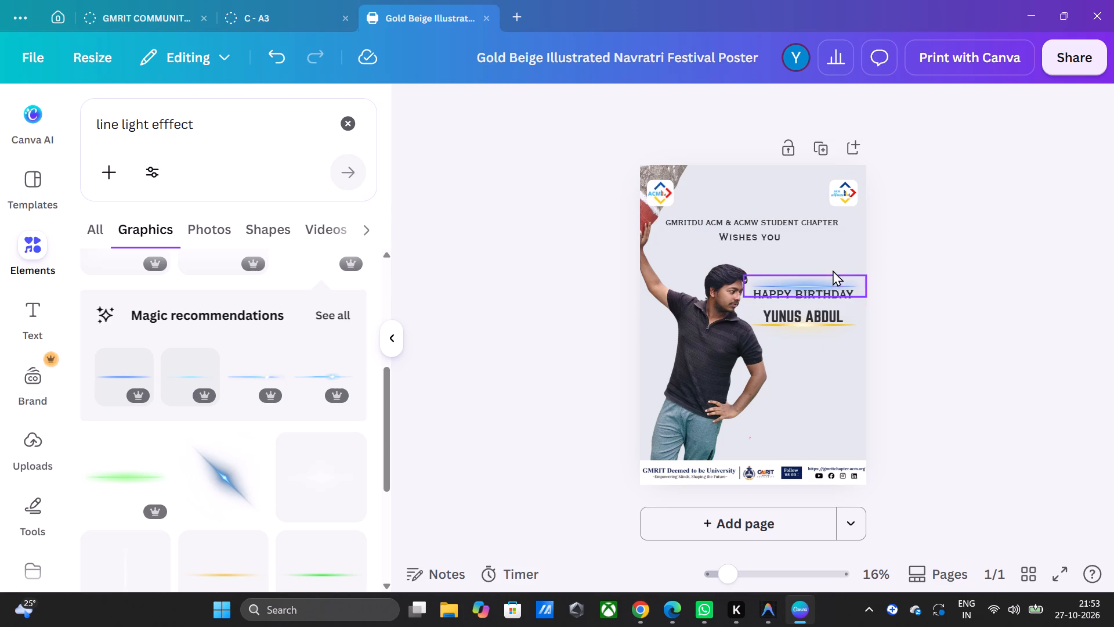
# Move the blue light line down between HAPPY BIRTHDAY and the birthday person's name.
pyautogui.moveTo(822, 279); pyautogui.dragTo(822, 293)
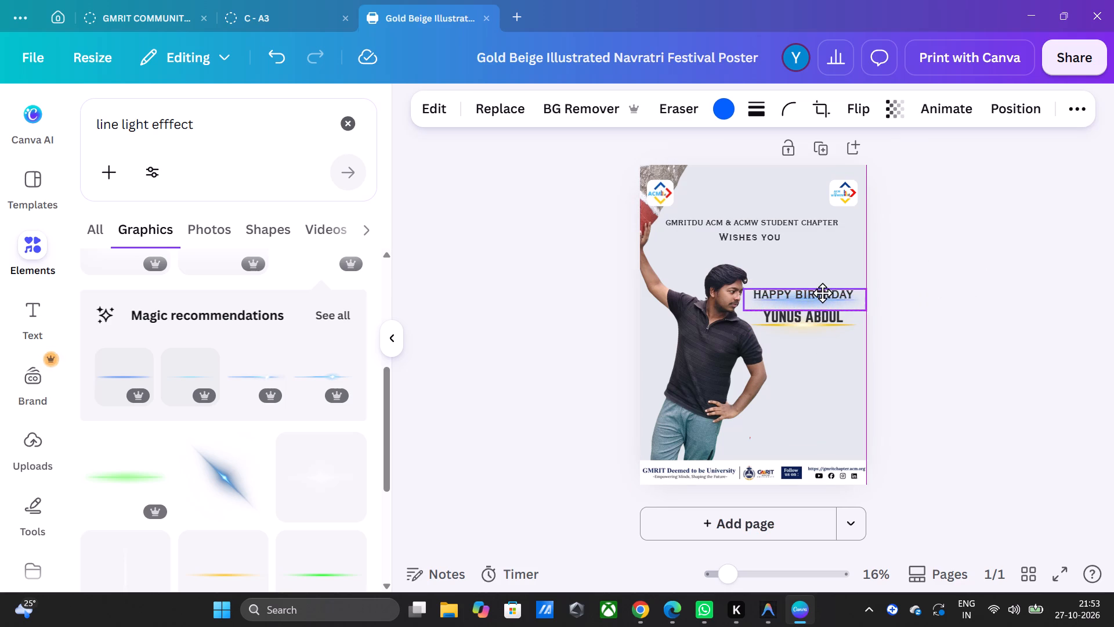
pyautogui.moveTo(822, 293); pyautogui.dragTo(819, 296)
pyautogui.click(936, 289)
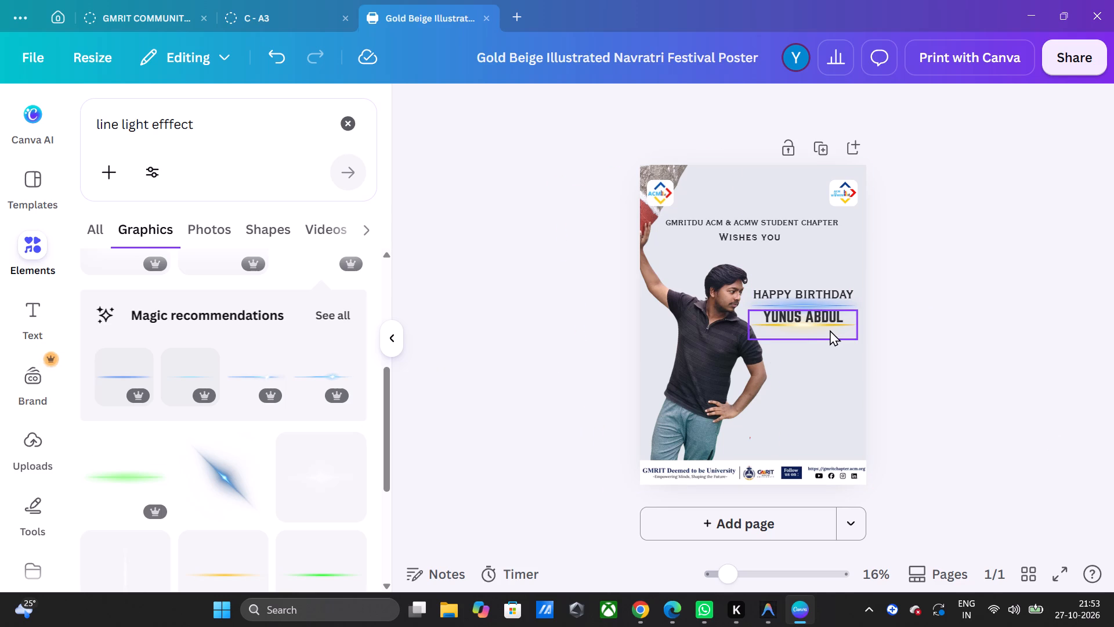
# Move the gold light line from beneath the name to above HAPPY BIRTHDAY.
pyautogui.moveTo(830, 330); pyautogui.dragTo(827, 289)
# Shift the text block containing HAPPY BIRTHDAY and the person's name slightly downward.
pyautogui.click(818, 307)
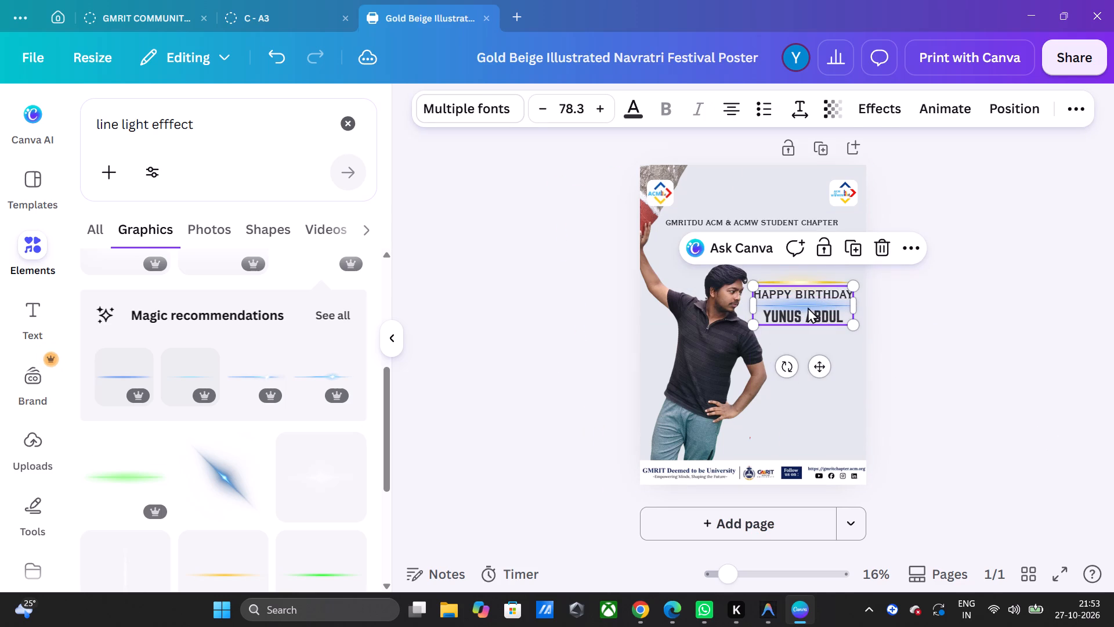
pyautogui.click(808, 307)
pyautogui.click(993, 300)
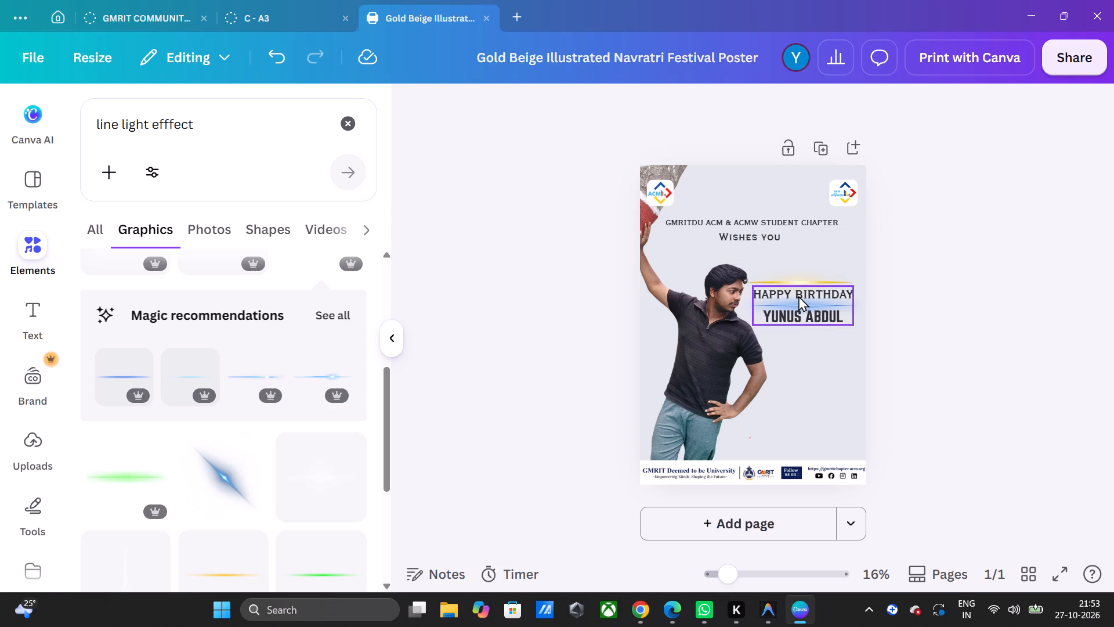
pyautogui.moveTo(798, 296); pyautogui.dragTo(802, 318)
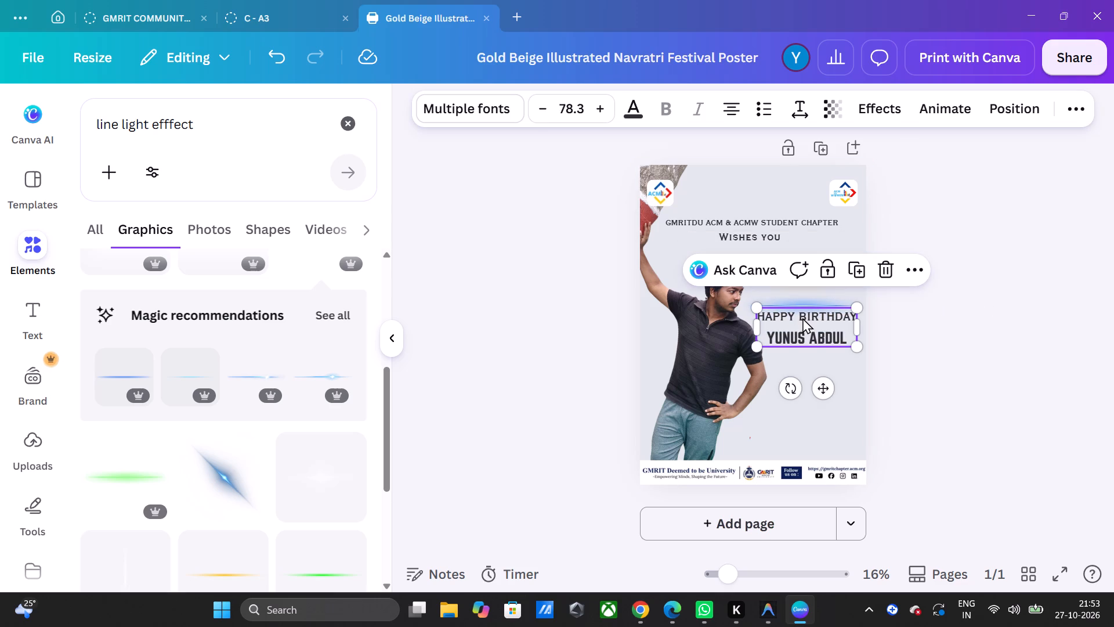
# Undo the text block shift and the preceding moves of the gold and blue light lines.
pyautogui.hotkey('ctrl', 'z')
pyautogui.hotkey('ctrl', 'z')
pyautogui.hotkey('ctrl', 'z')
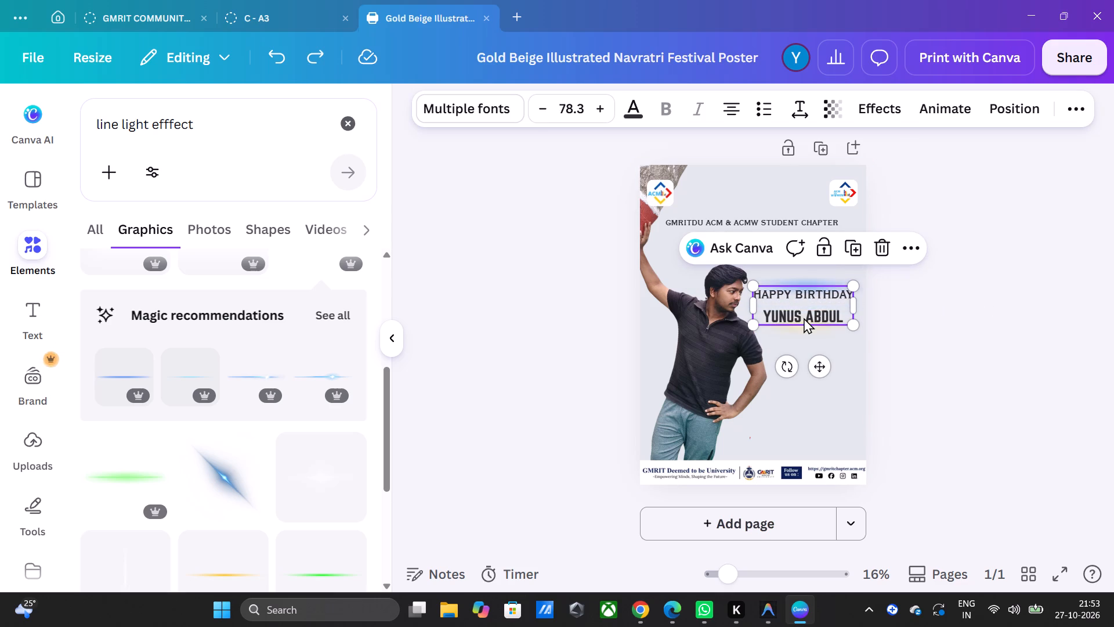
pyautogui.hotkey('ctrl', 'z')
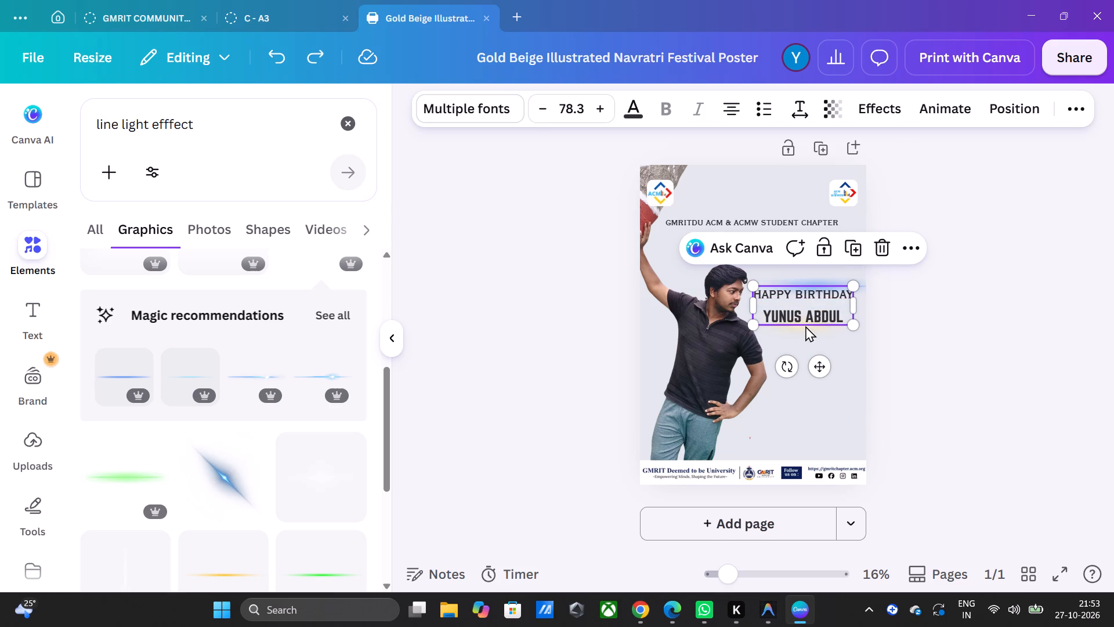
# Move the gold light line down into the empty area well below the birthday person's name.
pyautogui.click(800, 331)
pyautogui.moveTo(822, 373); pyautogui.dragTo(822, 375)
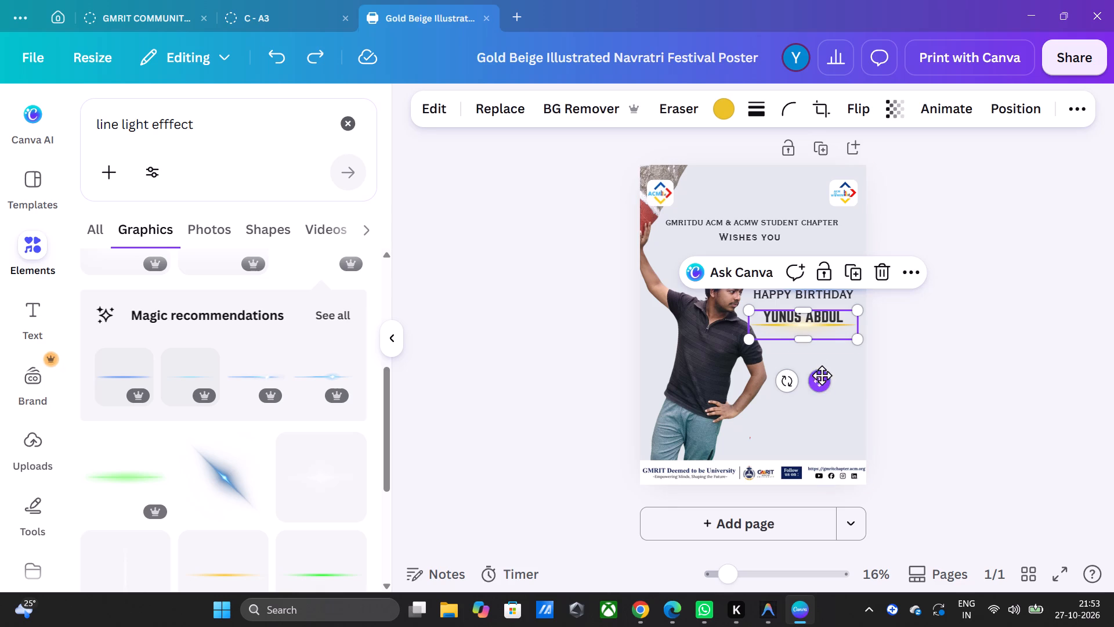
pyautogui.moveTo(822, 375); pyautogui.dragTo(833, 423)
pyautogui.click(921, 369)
# Move the blue light line directly beneath the birthday person's name, shrink it slightly, and center it under the text.
pyautogui.moveTo(818, 280); pyautogui.dragTo(812, 320)
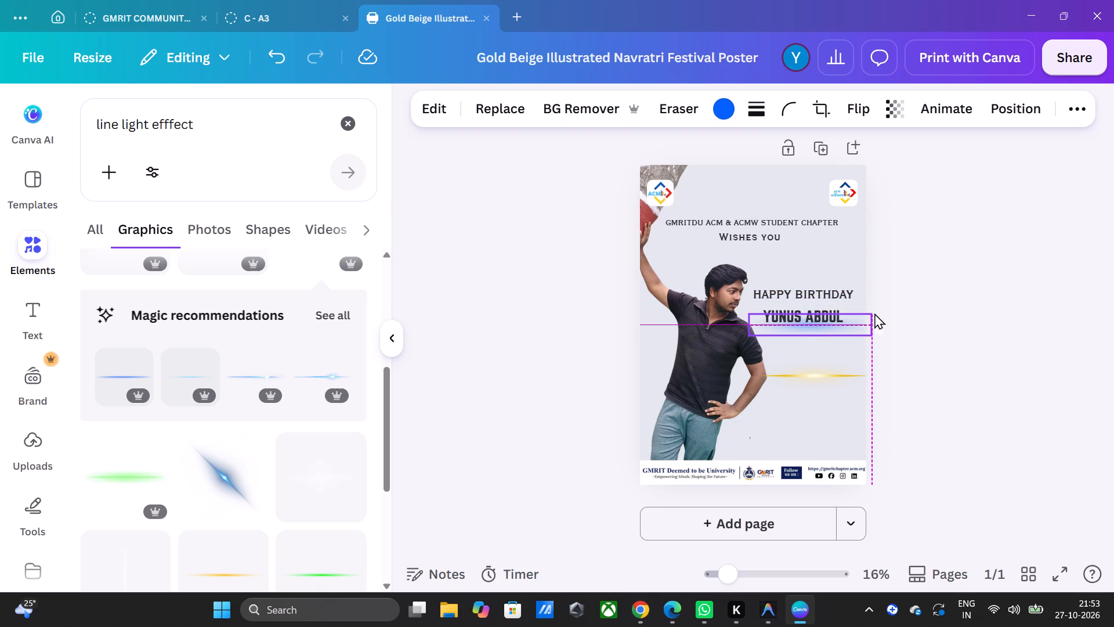
pyautogui.click(958, 308)
pyautogui.moveTo(826, 328); pyautogui.dragTo(820, 329)
pyautogui.moveTo(745, 340); pyautogui.dragTo(759, 334)
pyautogui.moveTo(831, 376); pyautogui.dragTo(826, 380)
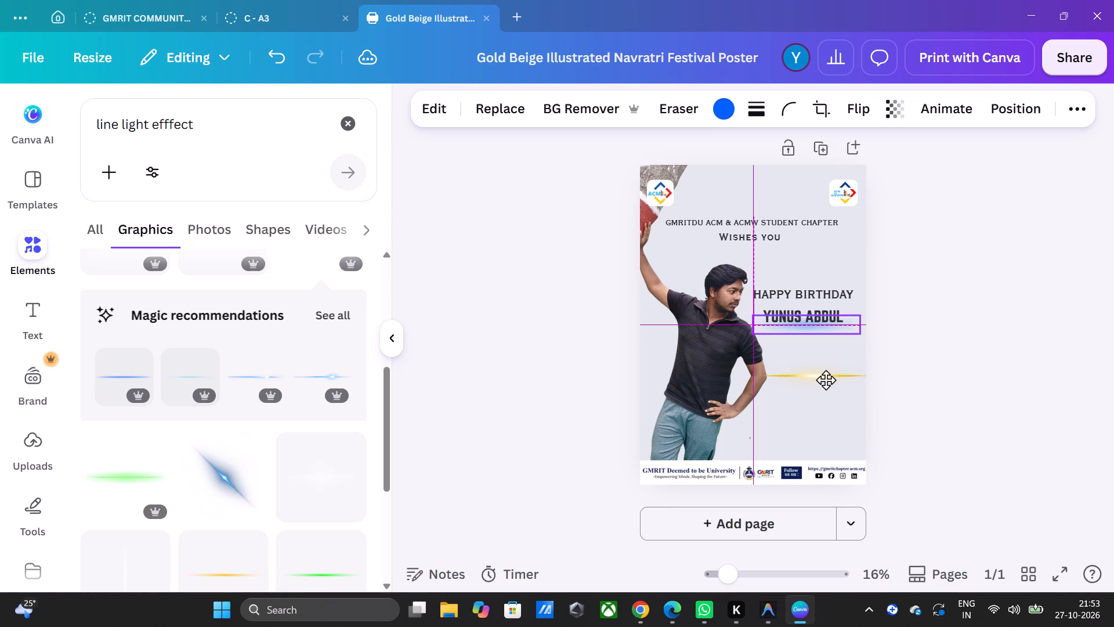
pyautogui.moveTo(826, 380); pyautogui.dragTo(822, 377)
pyautogui.click(960, 328)
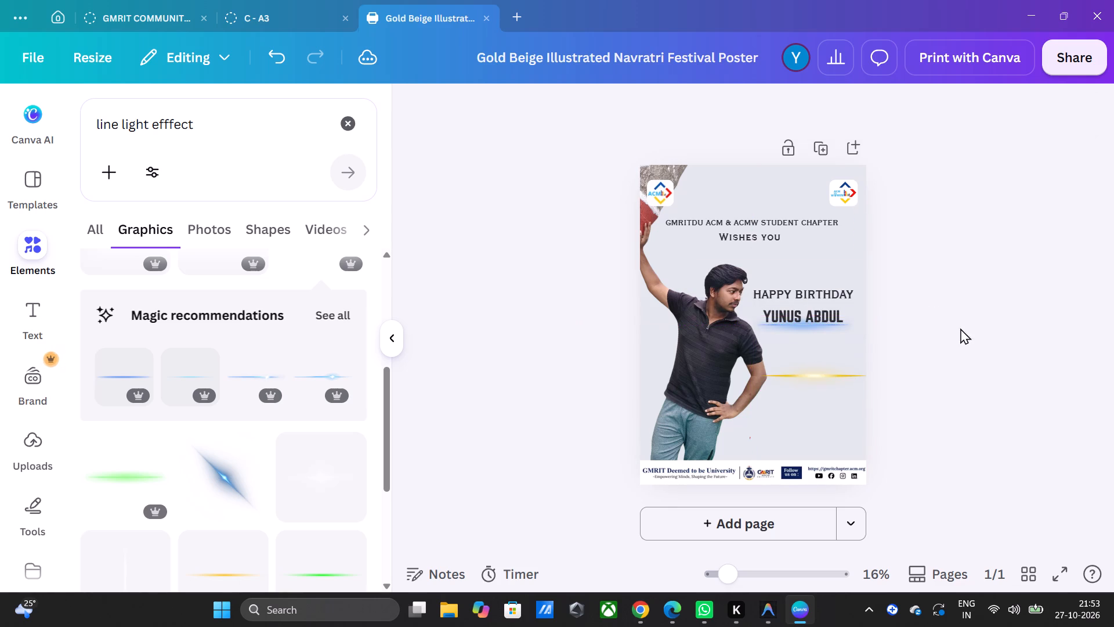
# Move the gold light line up and center it just above HAPPY BIRTHDAY.
pyautogui.moveTo(820, 381); pyautogui.dragTo(812, 282)
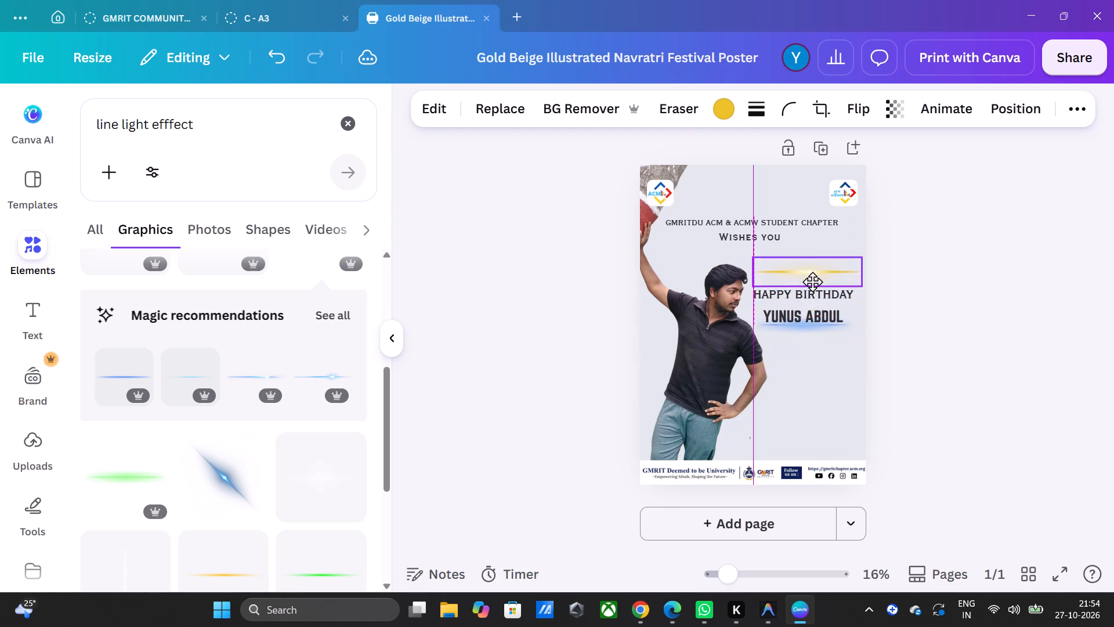
pyautogui.moveTo(812, 282); pyautogui.dragTo(808, 290)
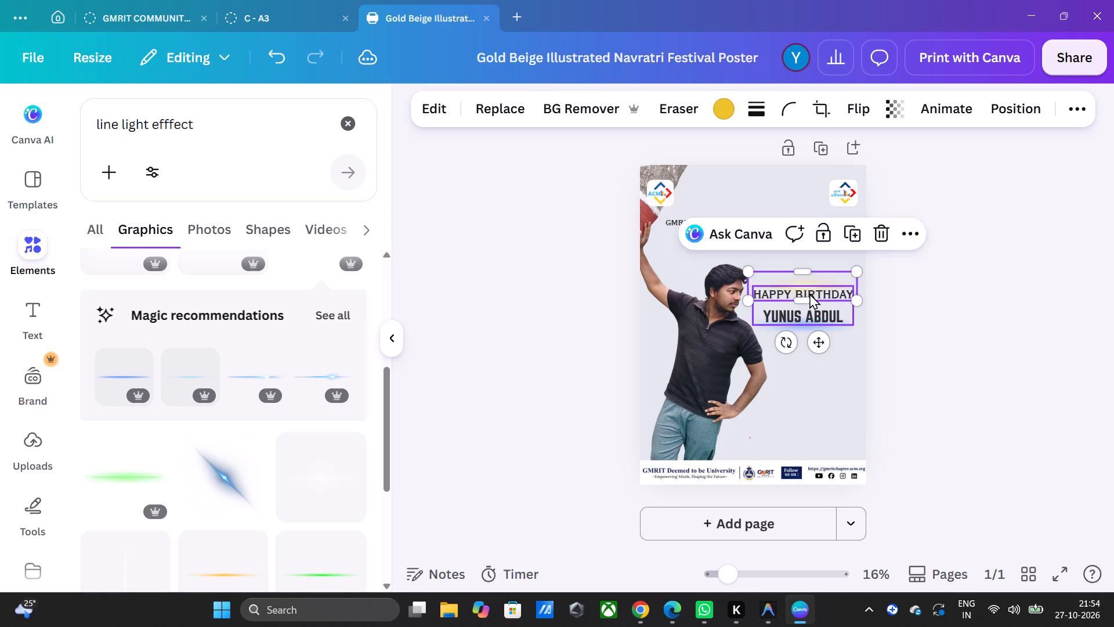
pyautogui.click(967, 304)
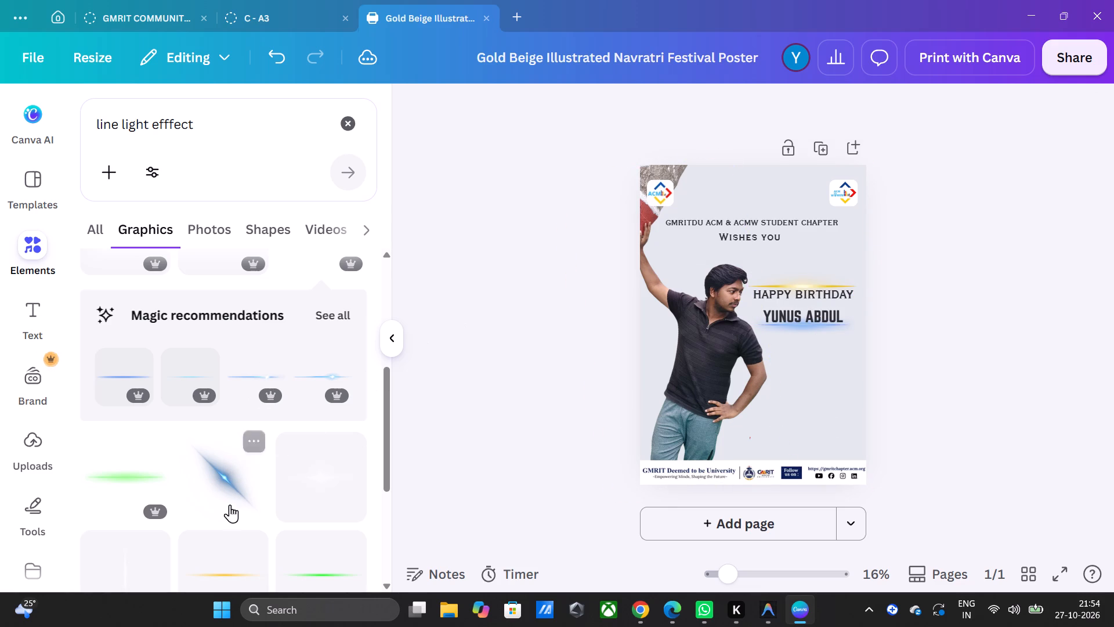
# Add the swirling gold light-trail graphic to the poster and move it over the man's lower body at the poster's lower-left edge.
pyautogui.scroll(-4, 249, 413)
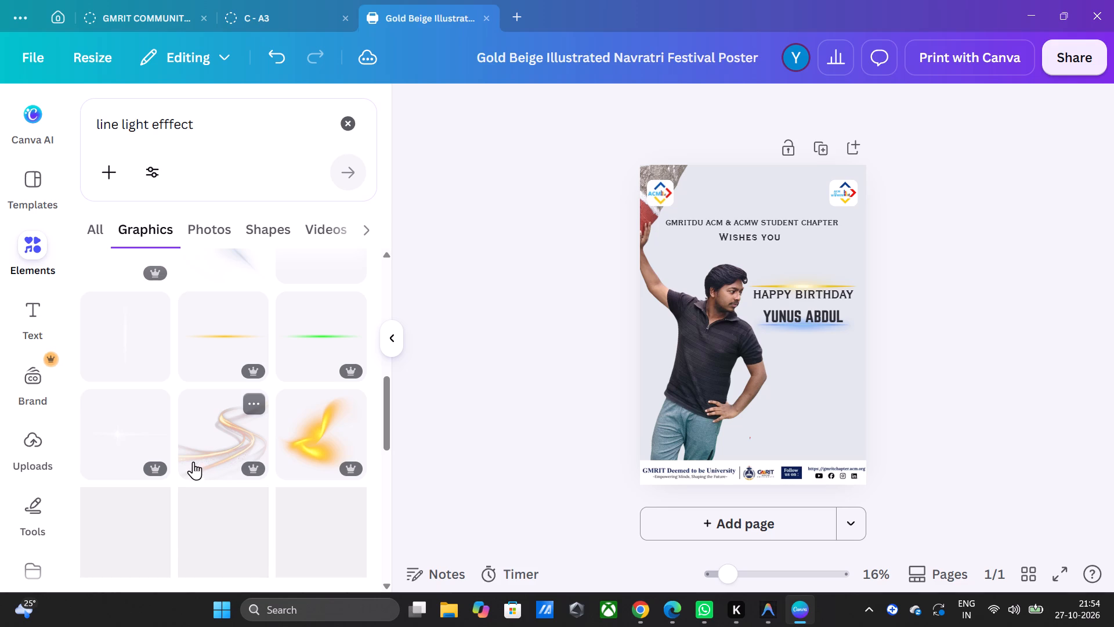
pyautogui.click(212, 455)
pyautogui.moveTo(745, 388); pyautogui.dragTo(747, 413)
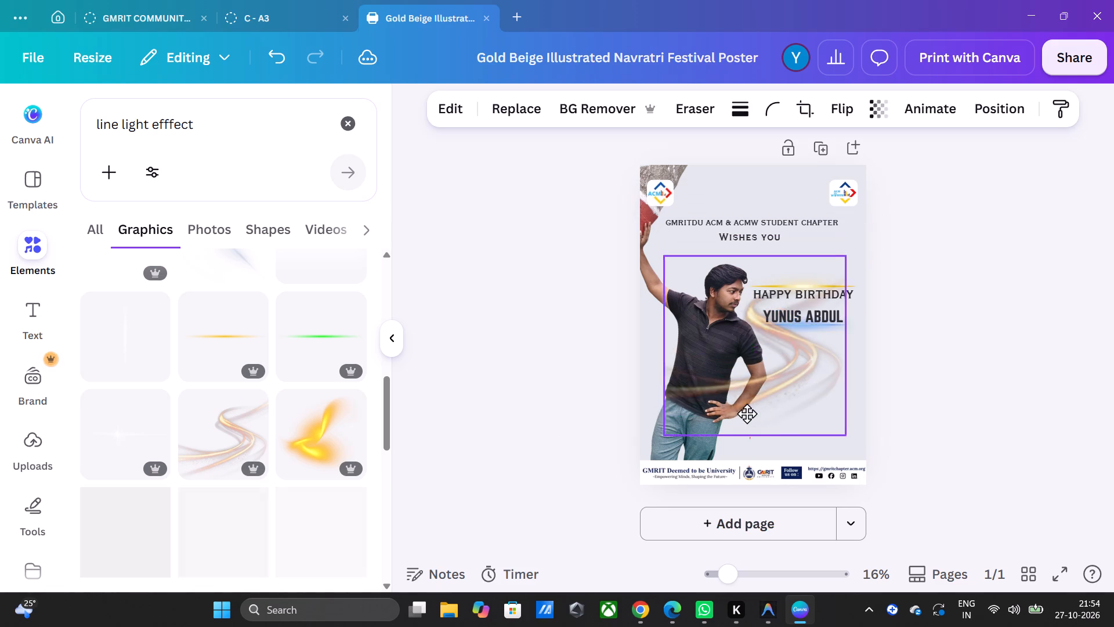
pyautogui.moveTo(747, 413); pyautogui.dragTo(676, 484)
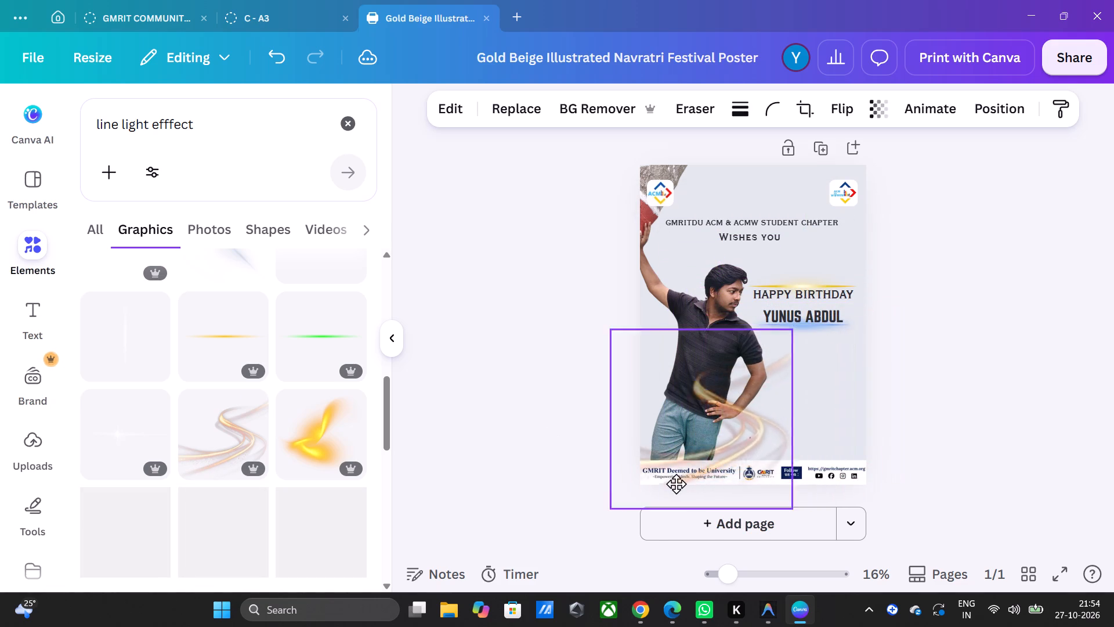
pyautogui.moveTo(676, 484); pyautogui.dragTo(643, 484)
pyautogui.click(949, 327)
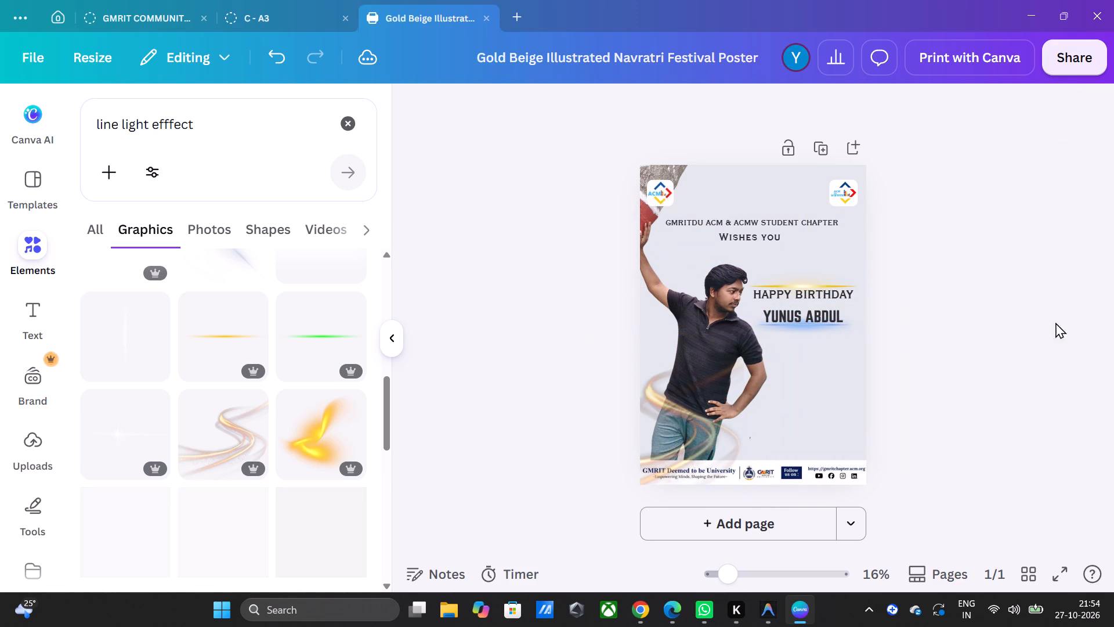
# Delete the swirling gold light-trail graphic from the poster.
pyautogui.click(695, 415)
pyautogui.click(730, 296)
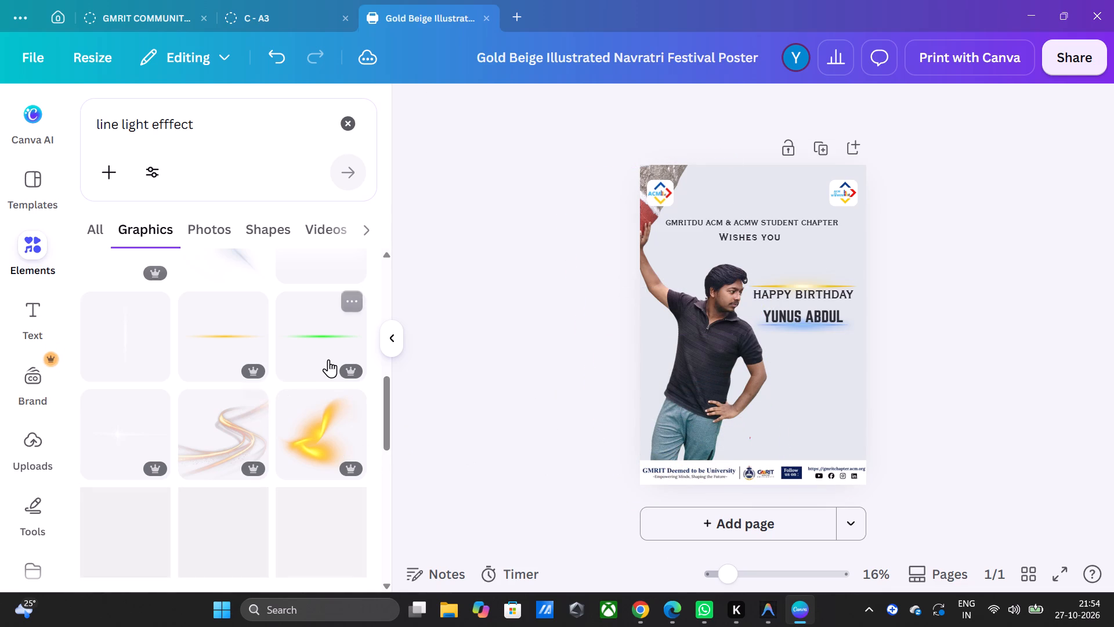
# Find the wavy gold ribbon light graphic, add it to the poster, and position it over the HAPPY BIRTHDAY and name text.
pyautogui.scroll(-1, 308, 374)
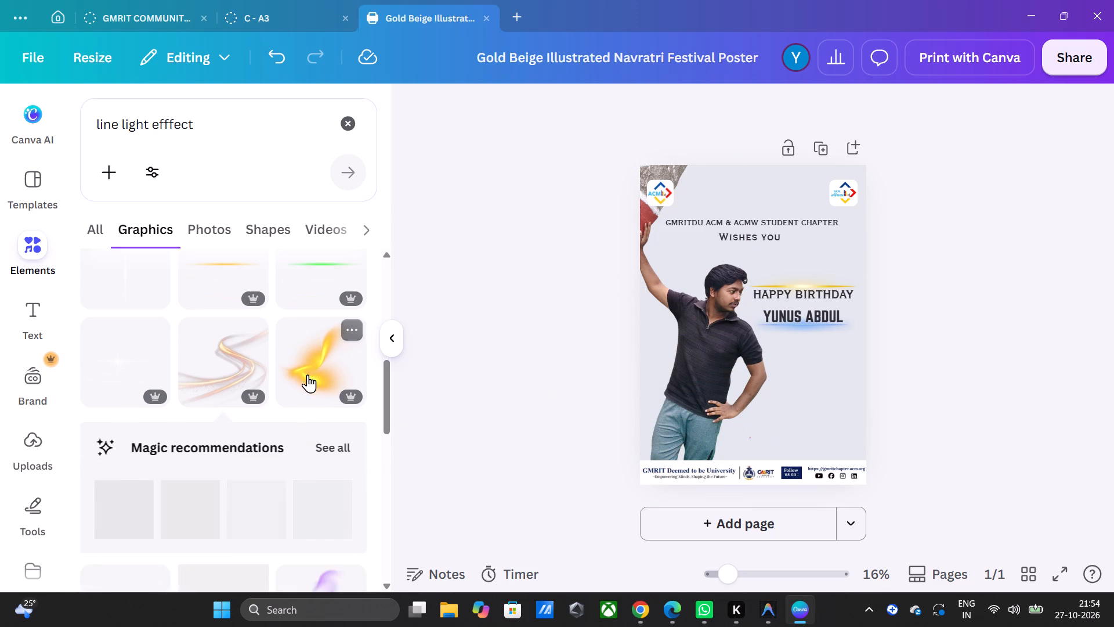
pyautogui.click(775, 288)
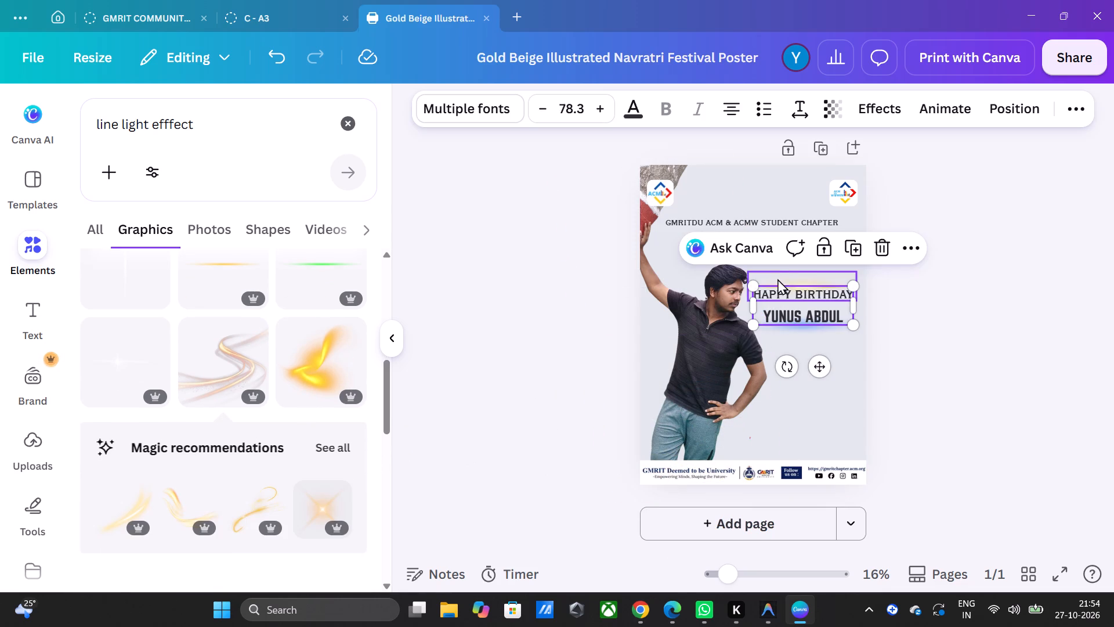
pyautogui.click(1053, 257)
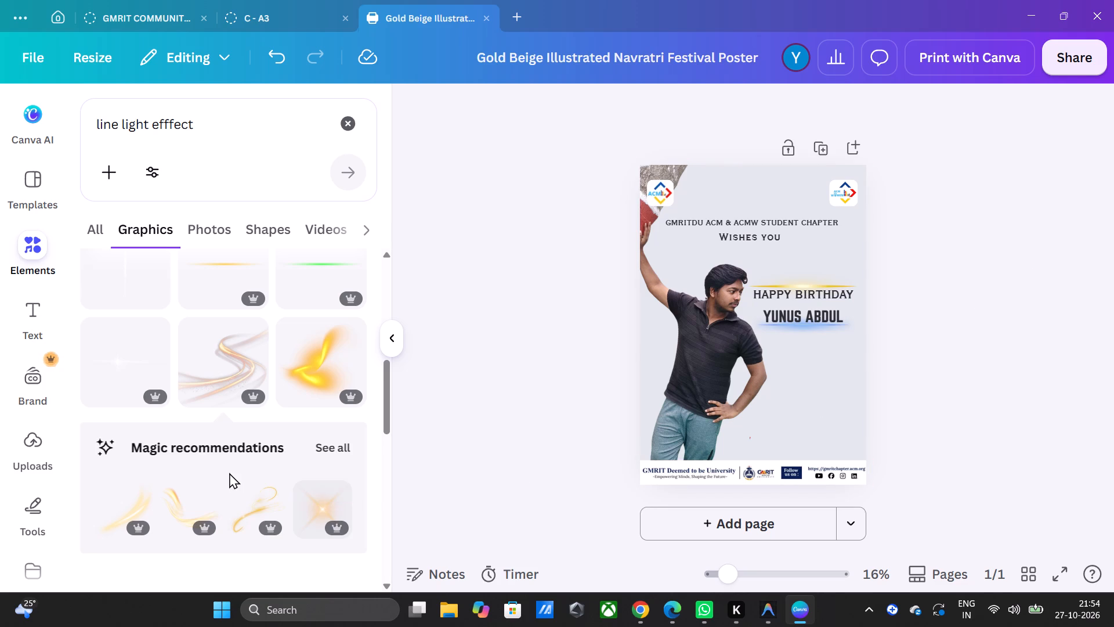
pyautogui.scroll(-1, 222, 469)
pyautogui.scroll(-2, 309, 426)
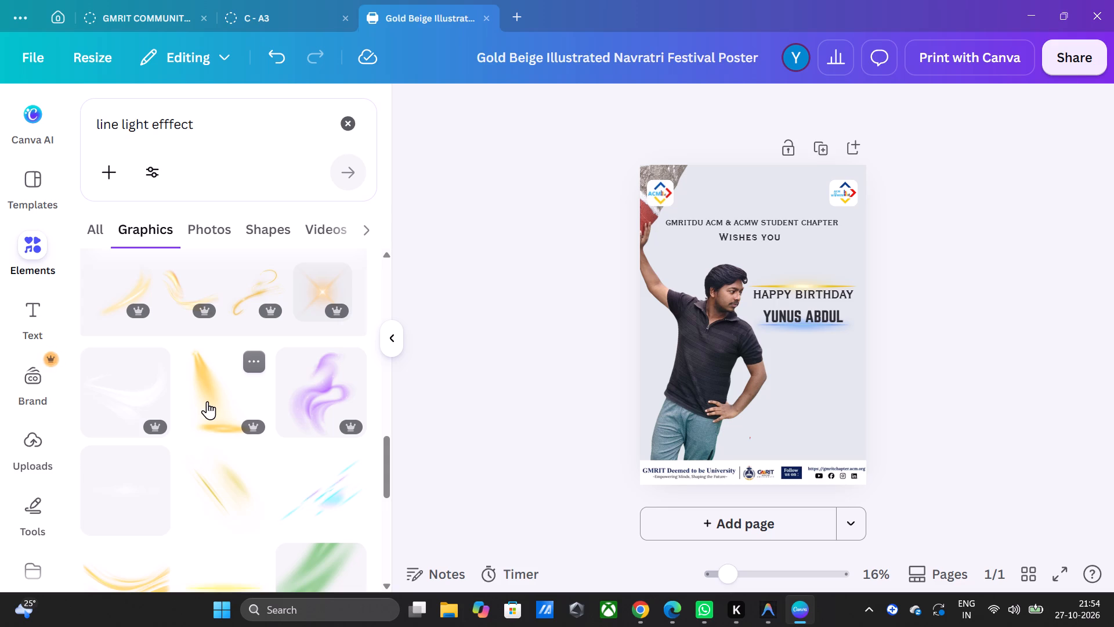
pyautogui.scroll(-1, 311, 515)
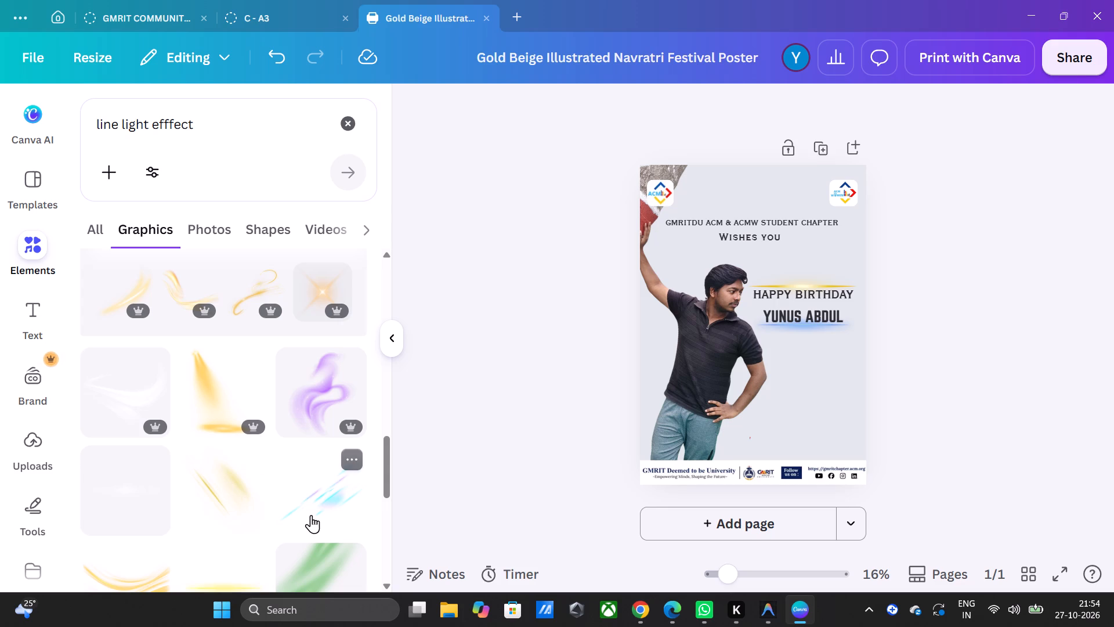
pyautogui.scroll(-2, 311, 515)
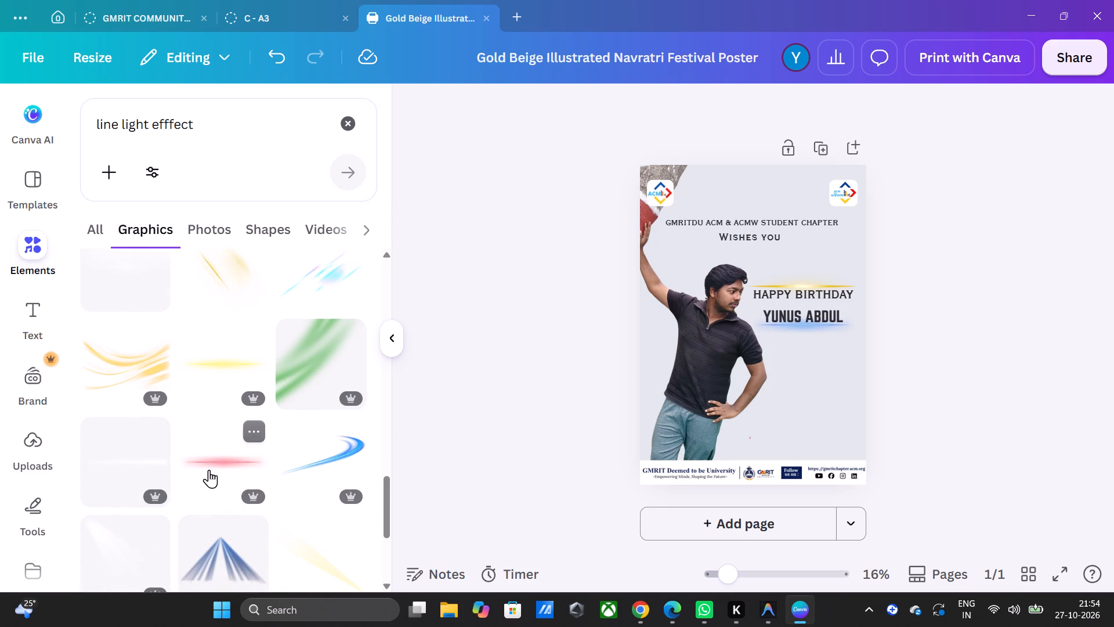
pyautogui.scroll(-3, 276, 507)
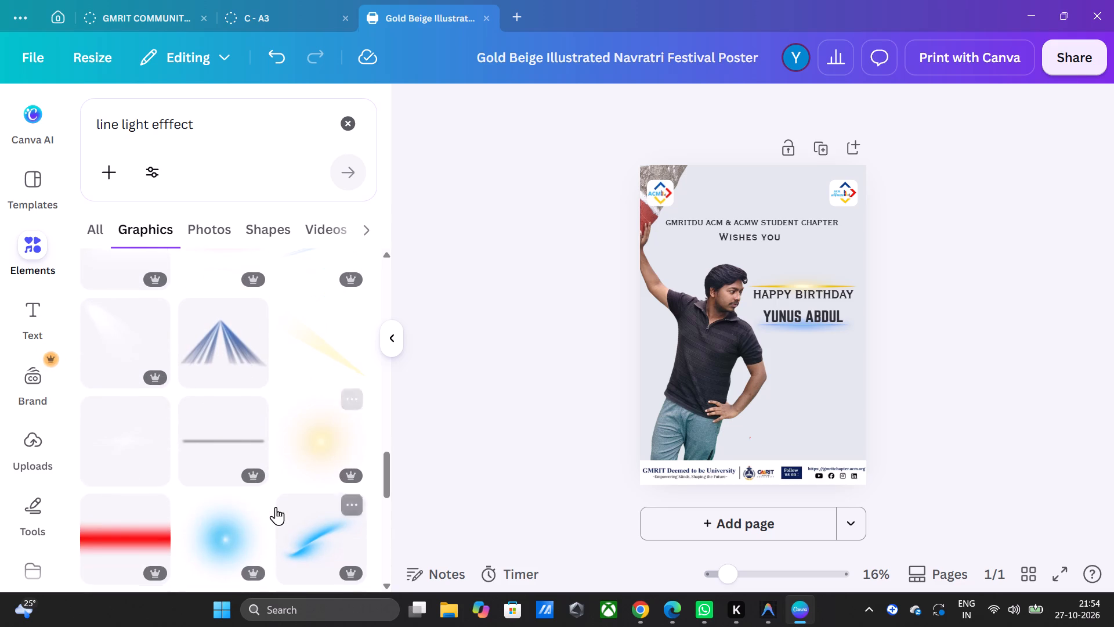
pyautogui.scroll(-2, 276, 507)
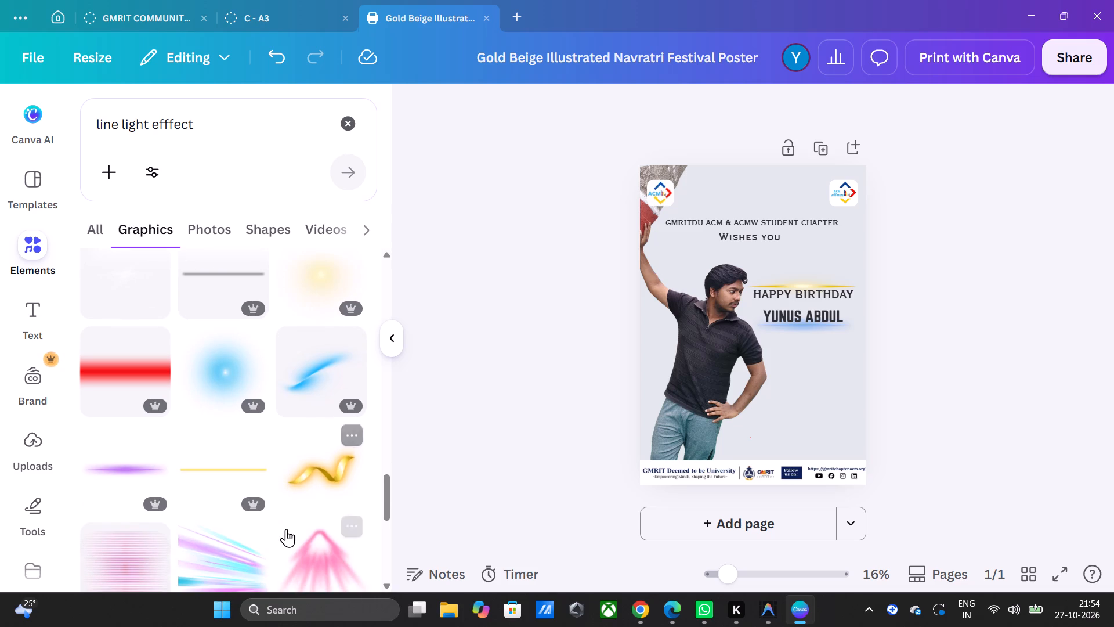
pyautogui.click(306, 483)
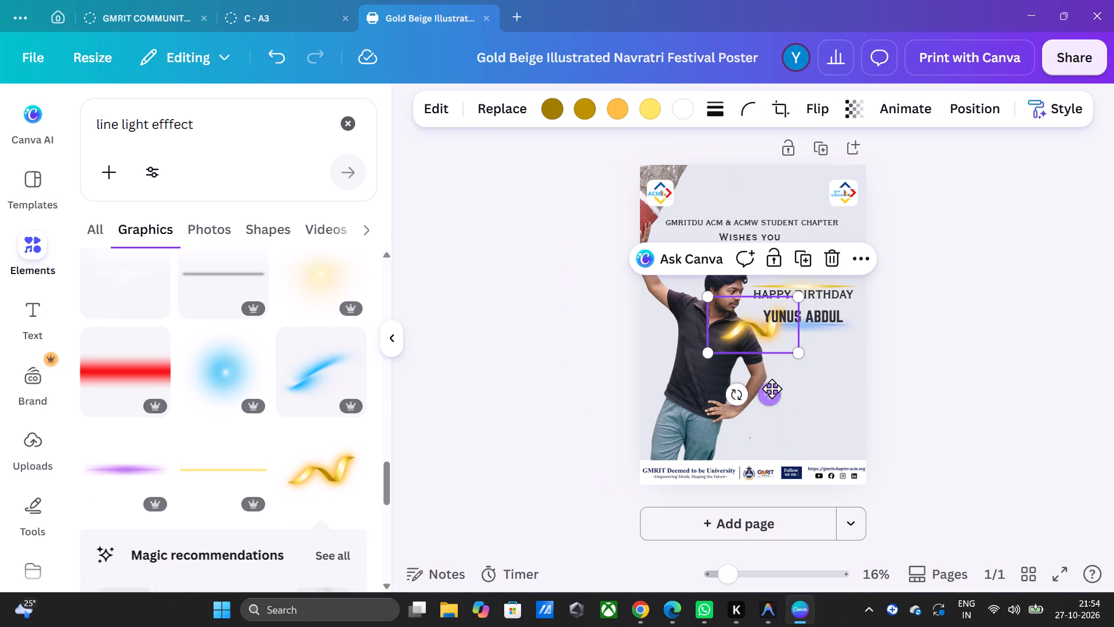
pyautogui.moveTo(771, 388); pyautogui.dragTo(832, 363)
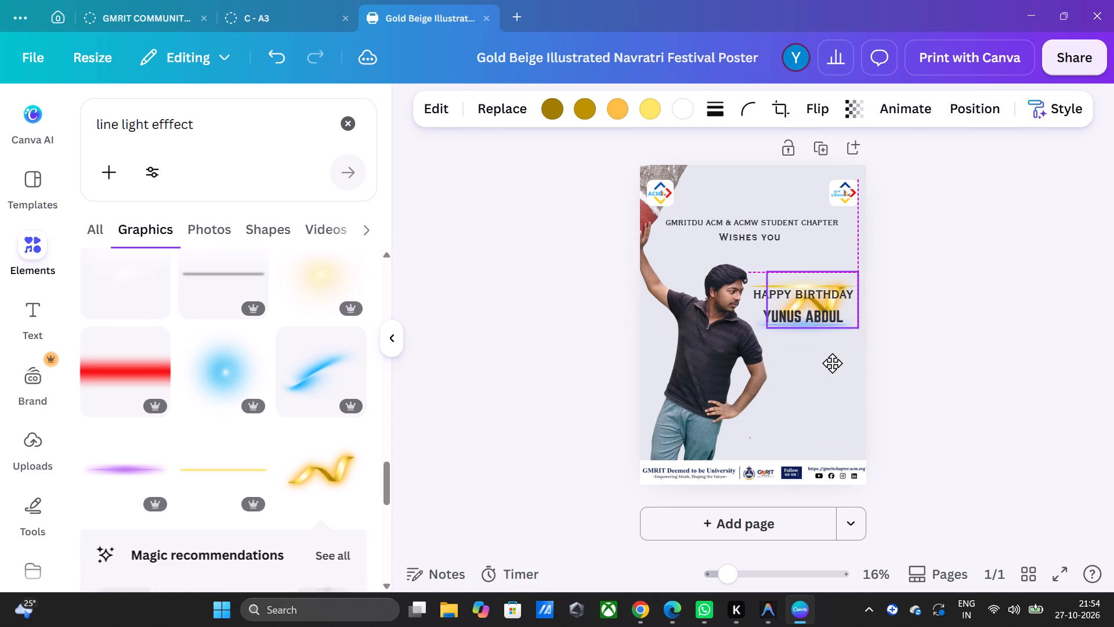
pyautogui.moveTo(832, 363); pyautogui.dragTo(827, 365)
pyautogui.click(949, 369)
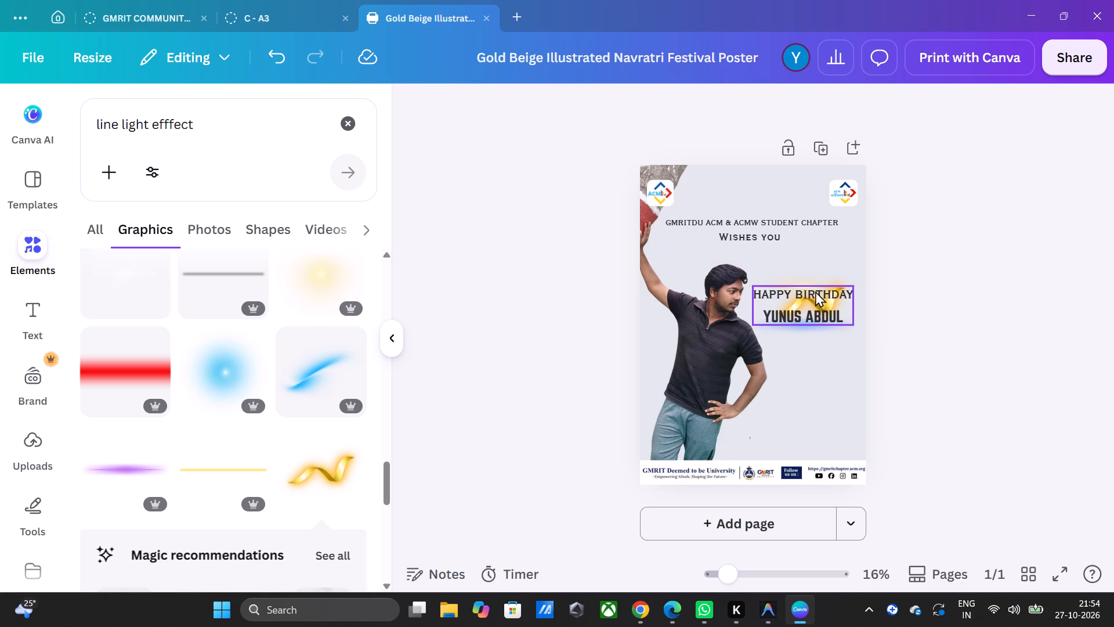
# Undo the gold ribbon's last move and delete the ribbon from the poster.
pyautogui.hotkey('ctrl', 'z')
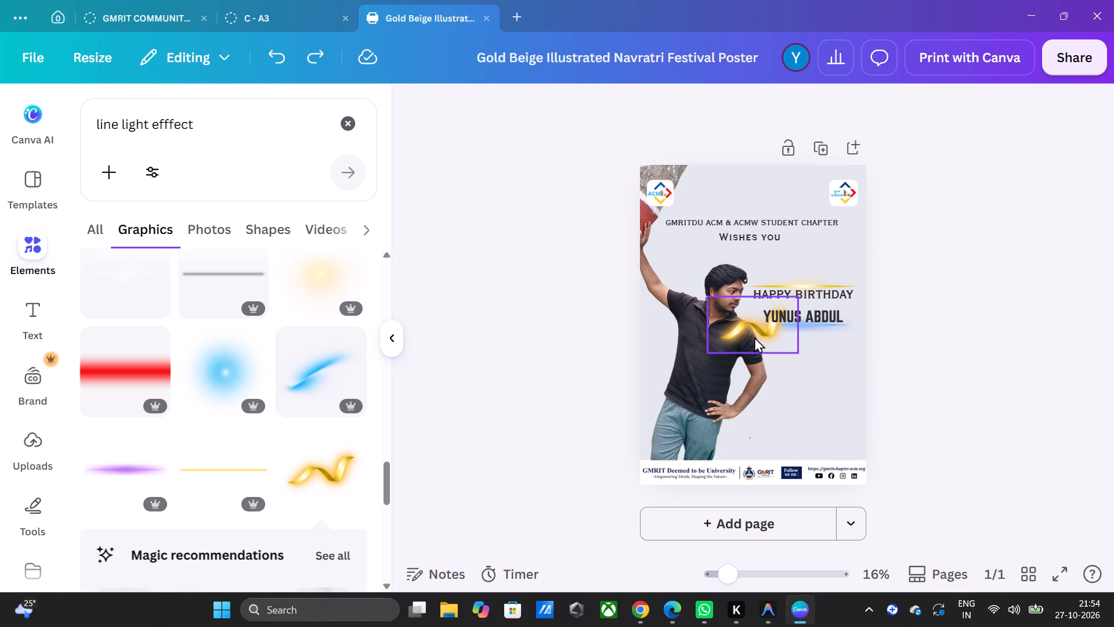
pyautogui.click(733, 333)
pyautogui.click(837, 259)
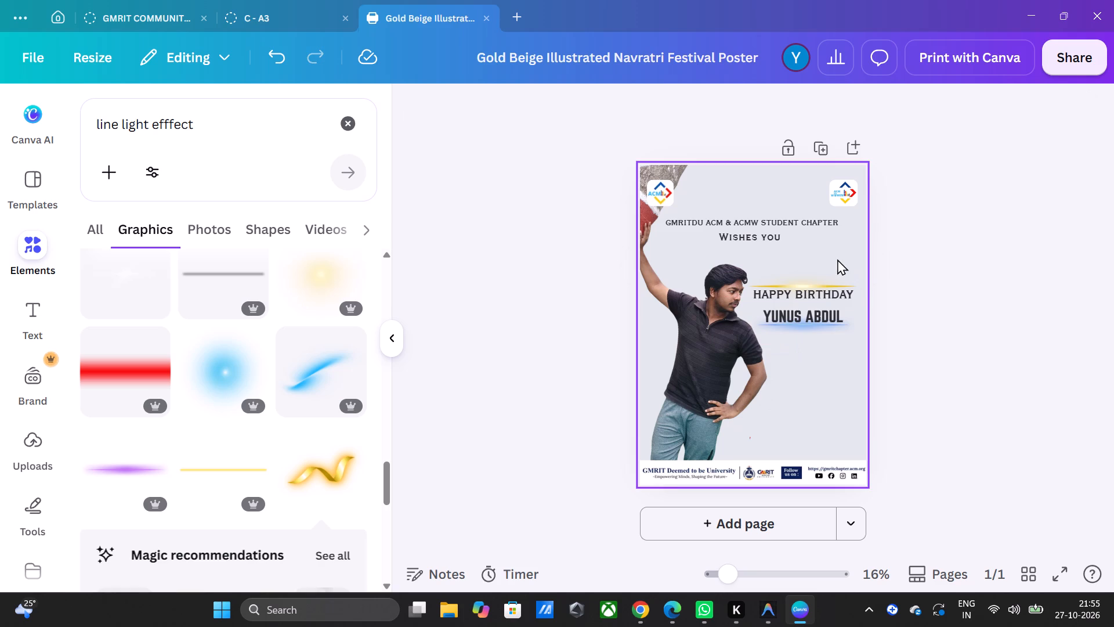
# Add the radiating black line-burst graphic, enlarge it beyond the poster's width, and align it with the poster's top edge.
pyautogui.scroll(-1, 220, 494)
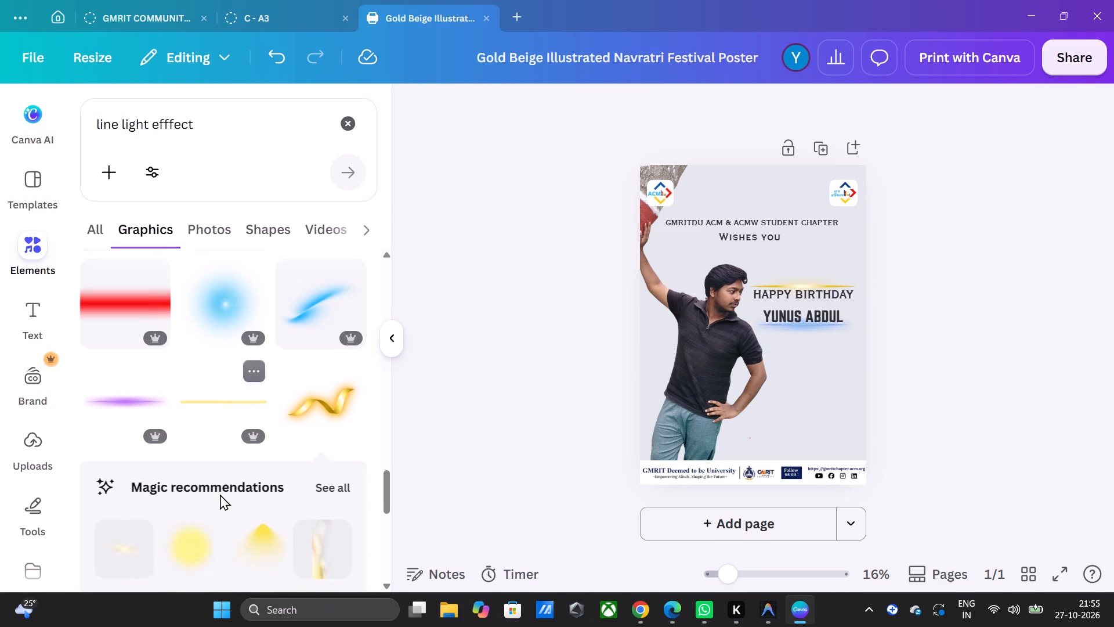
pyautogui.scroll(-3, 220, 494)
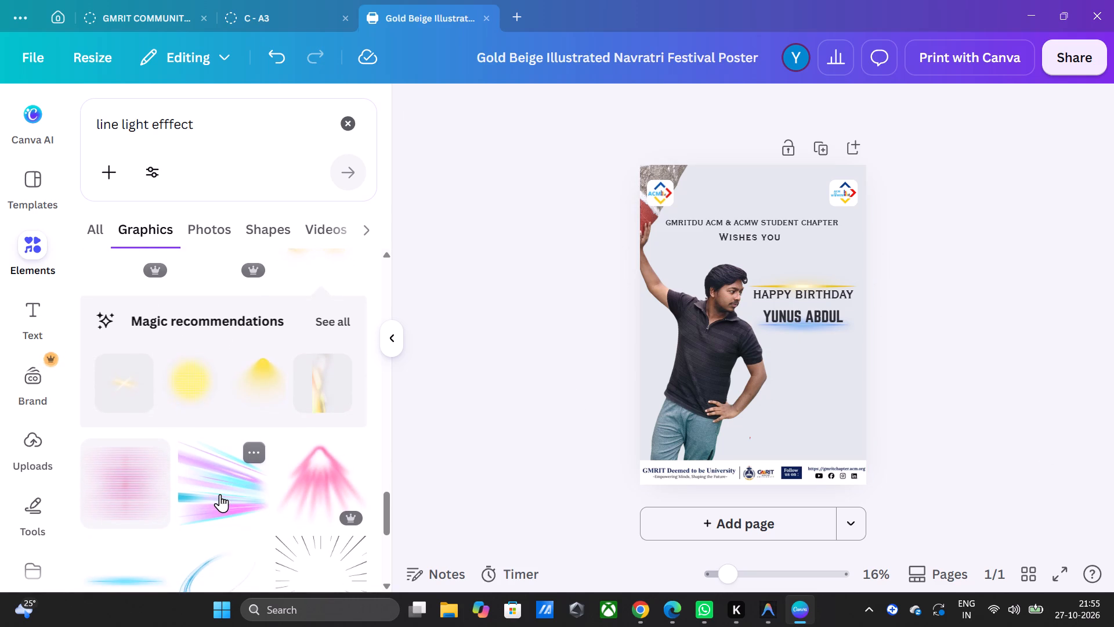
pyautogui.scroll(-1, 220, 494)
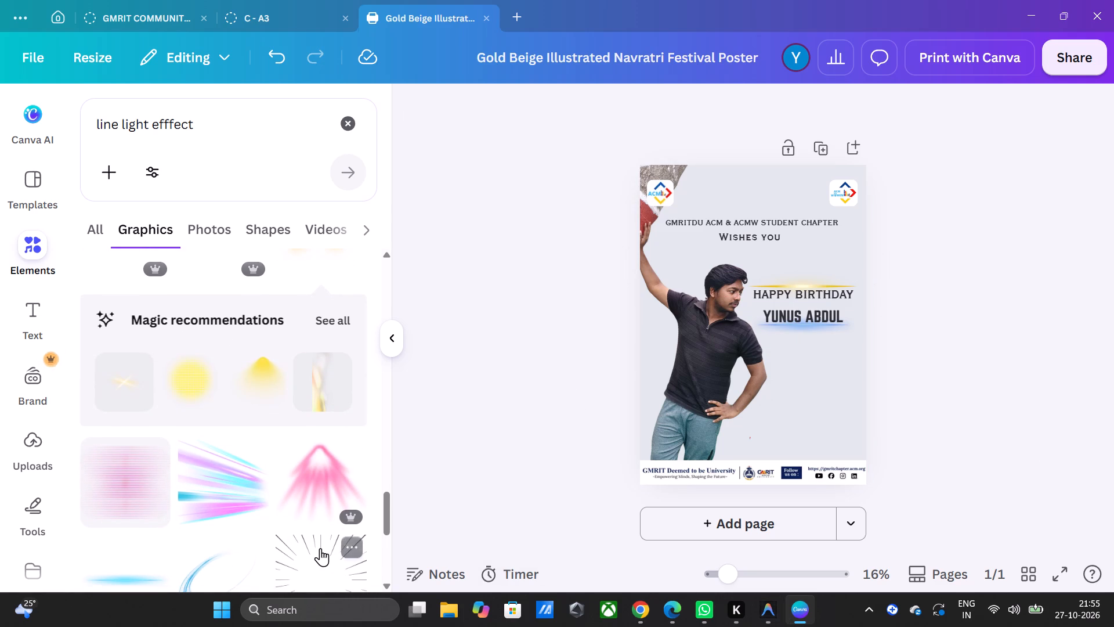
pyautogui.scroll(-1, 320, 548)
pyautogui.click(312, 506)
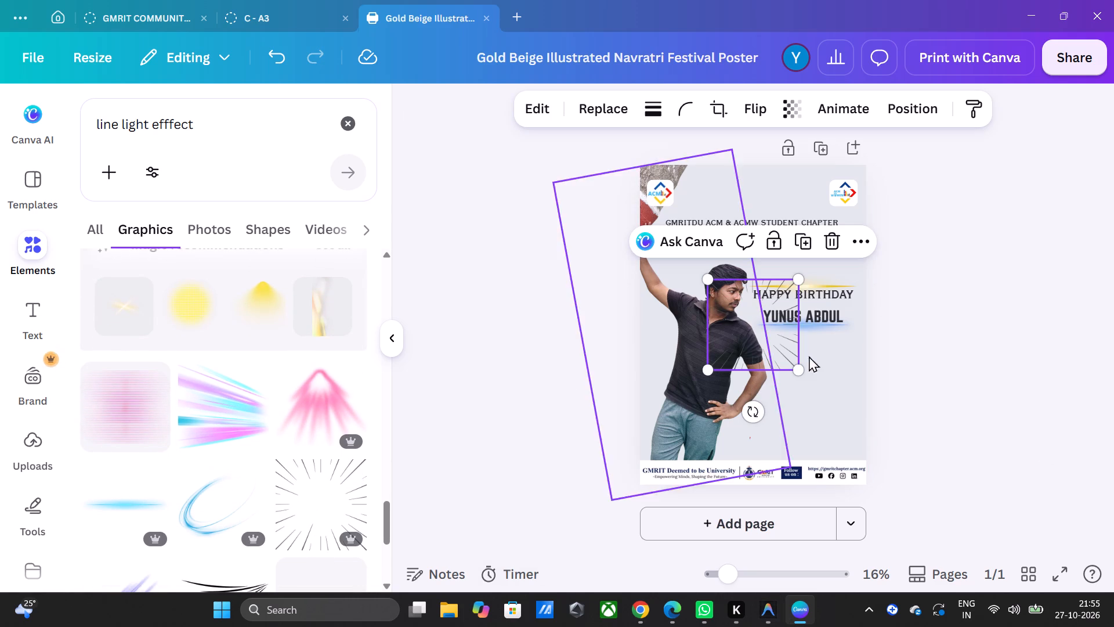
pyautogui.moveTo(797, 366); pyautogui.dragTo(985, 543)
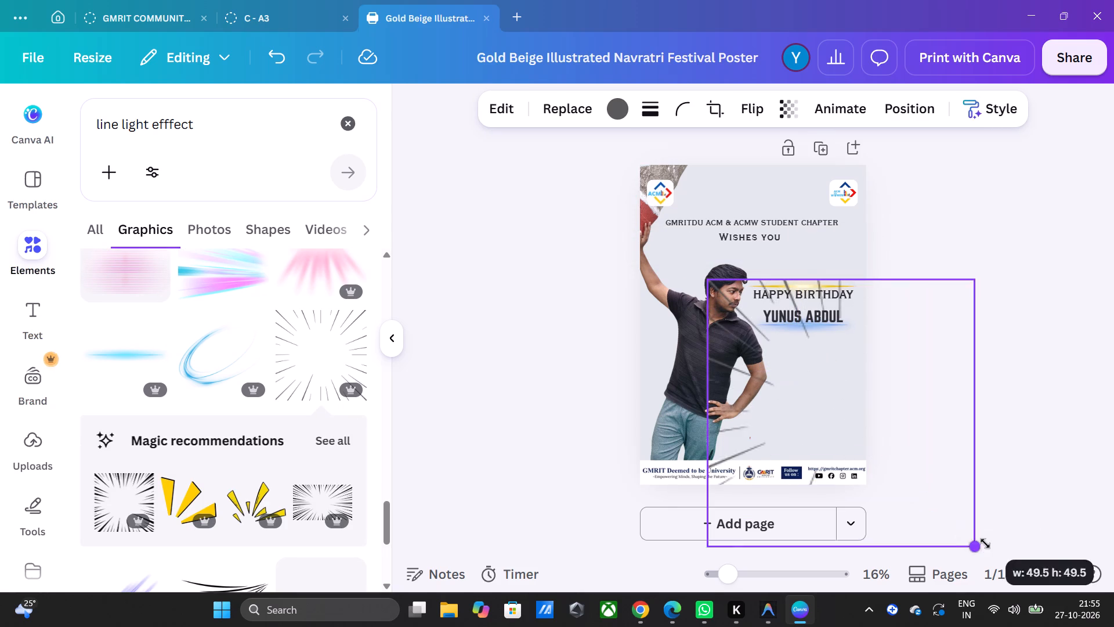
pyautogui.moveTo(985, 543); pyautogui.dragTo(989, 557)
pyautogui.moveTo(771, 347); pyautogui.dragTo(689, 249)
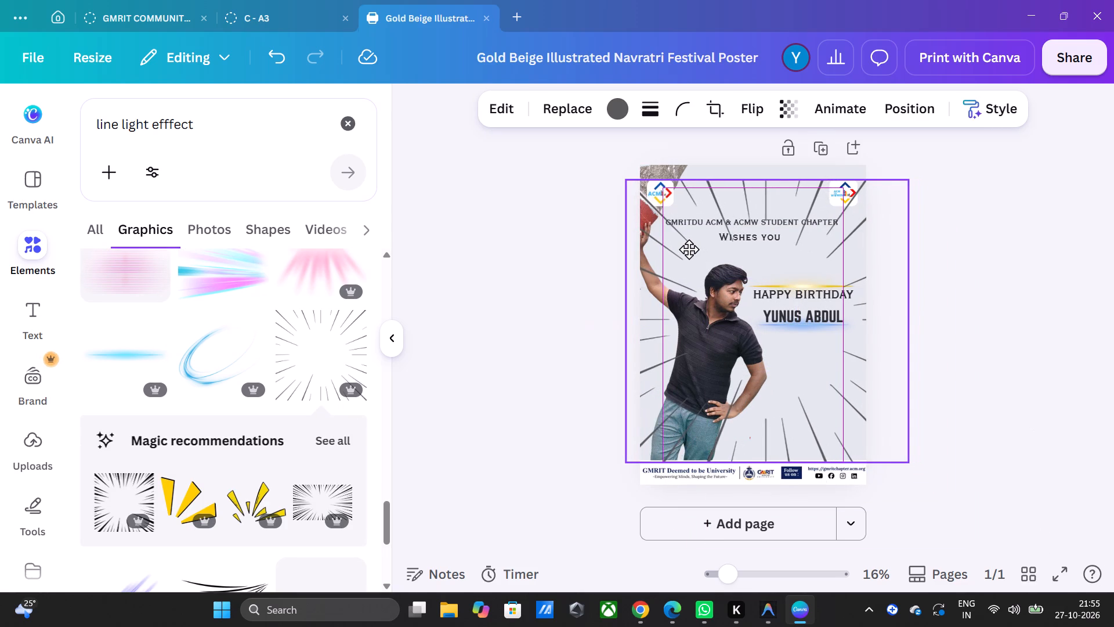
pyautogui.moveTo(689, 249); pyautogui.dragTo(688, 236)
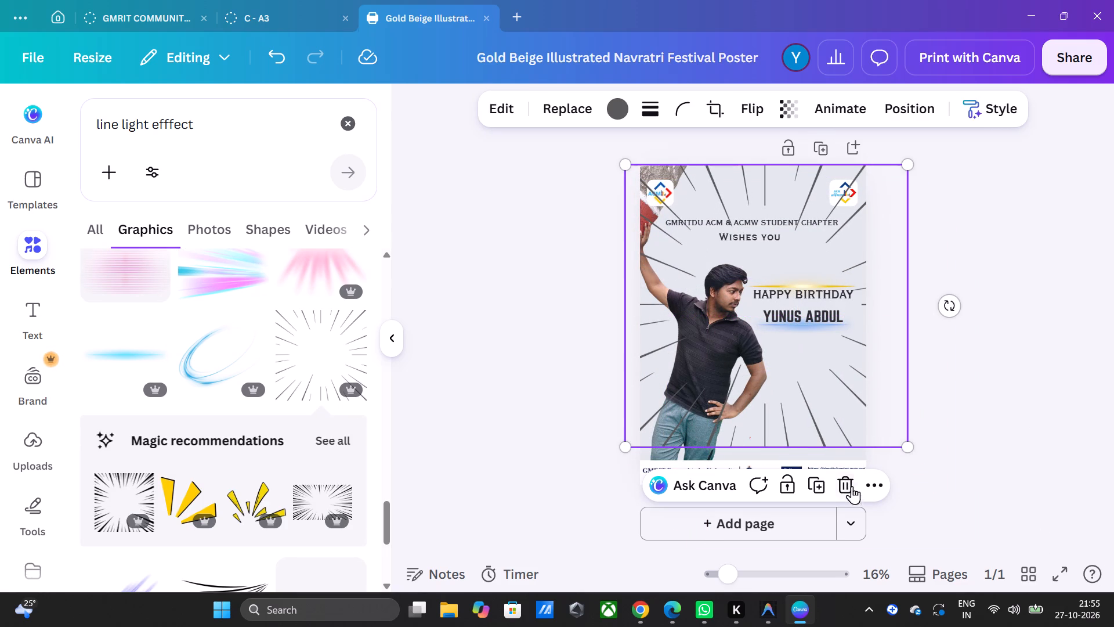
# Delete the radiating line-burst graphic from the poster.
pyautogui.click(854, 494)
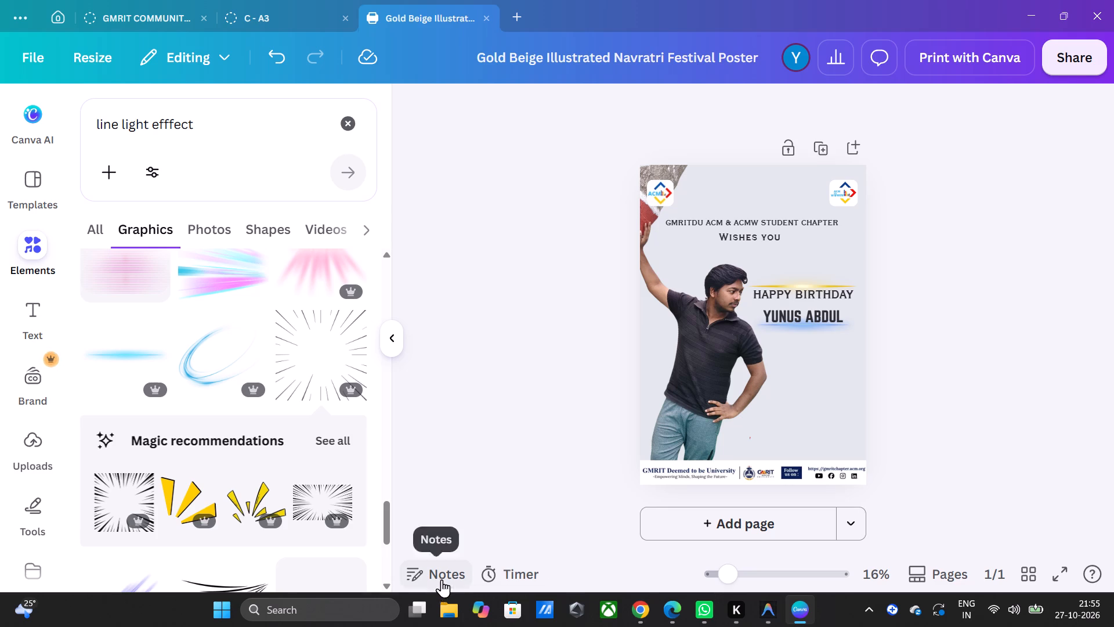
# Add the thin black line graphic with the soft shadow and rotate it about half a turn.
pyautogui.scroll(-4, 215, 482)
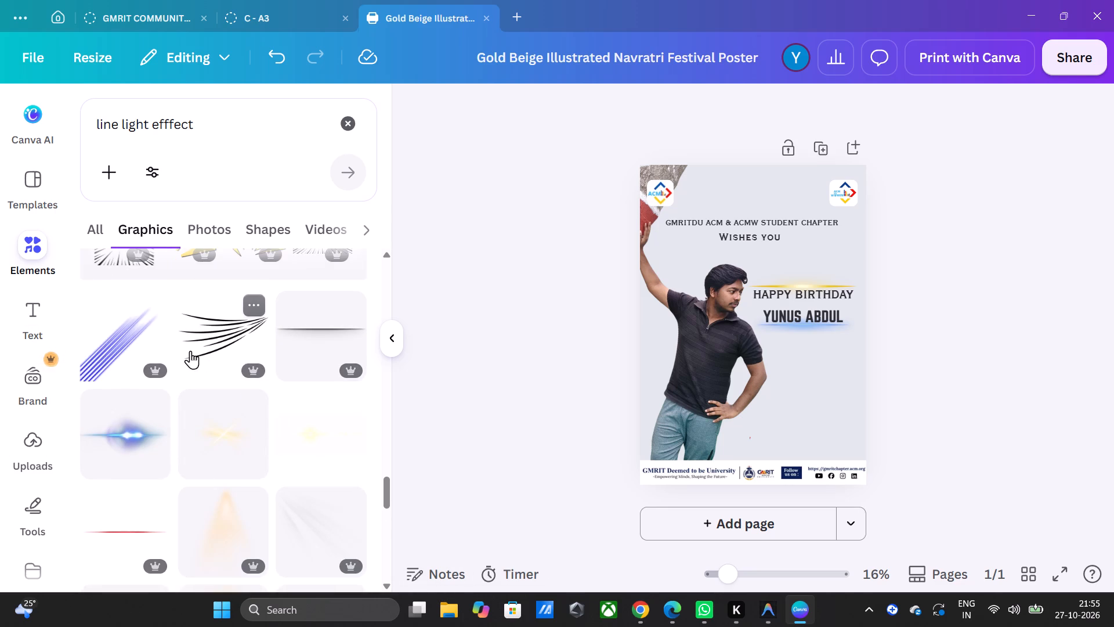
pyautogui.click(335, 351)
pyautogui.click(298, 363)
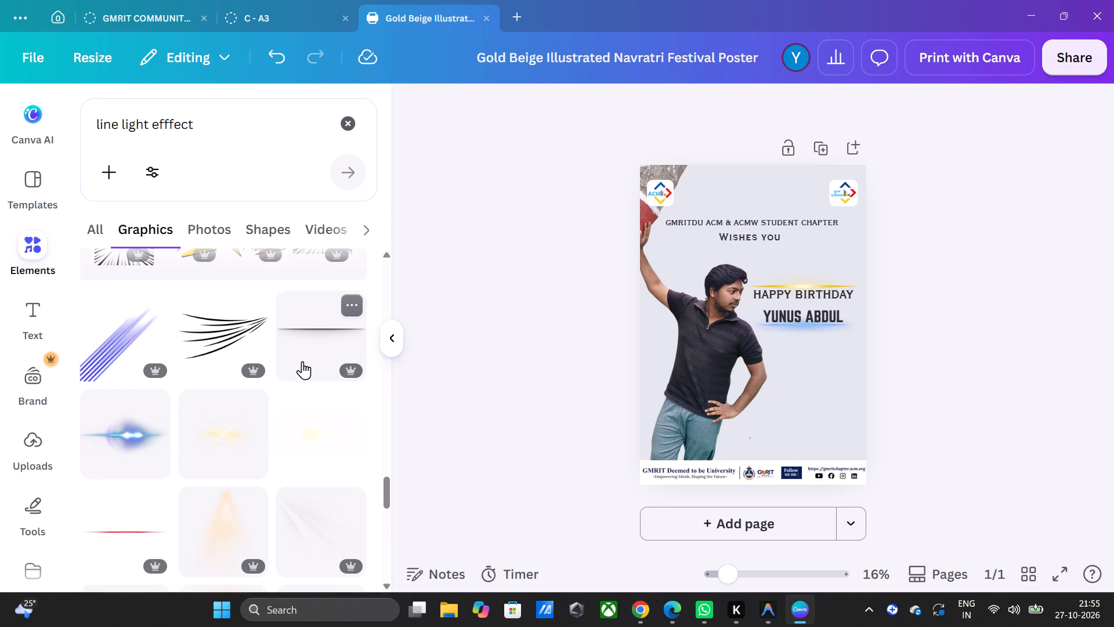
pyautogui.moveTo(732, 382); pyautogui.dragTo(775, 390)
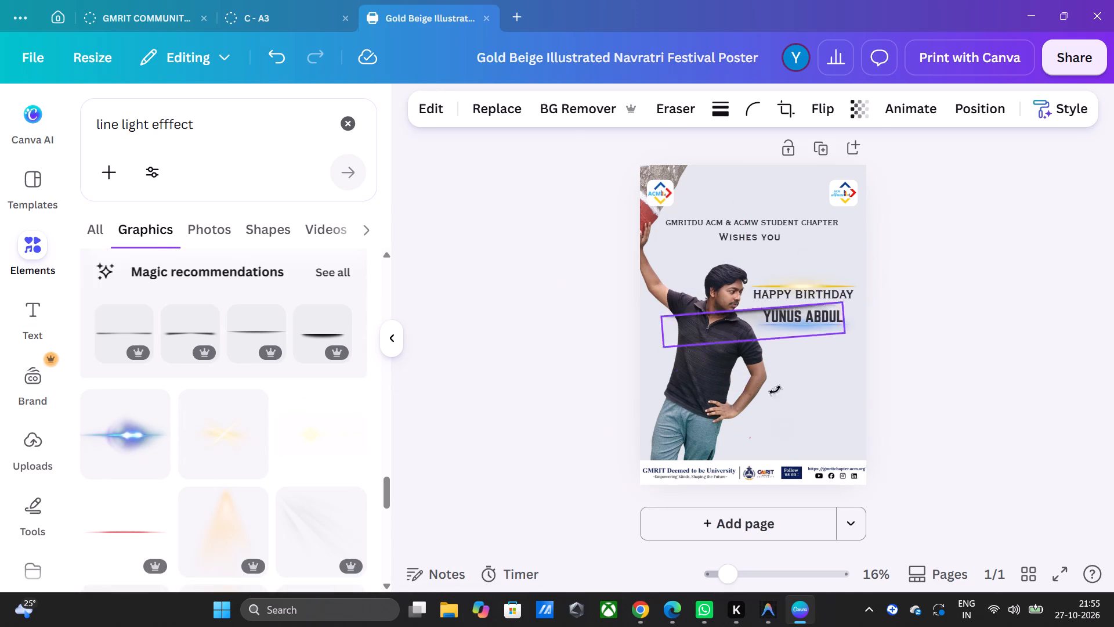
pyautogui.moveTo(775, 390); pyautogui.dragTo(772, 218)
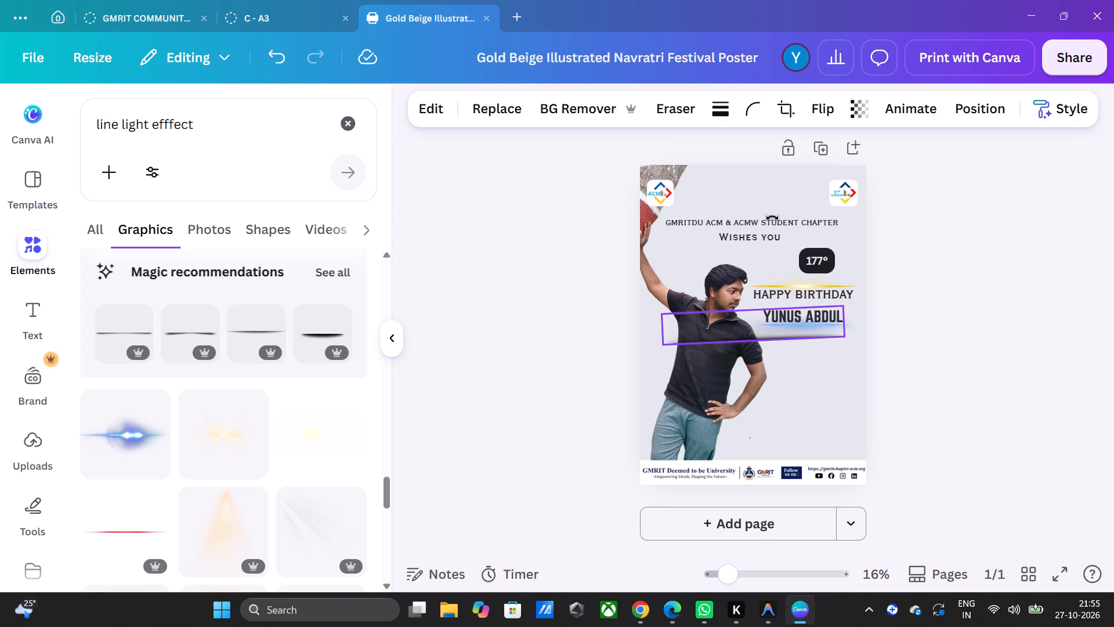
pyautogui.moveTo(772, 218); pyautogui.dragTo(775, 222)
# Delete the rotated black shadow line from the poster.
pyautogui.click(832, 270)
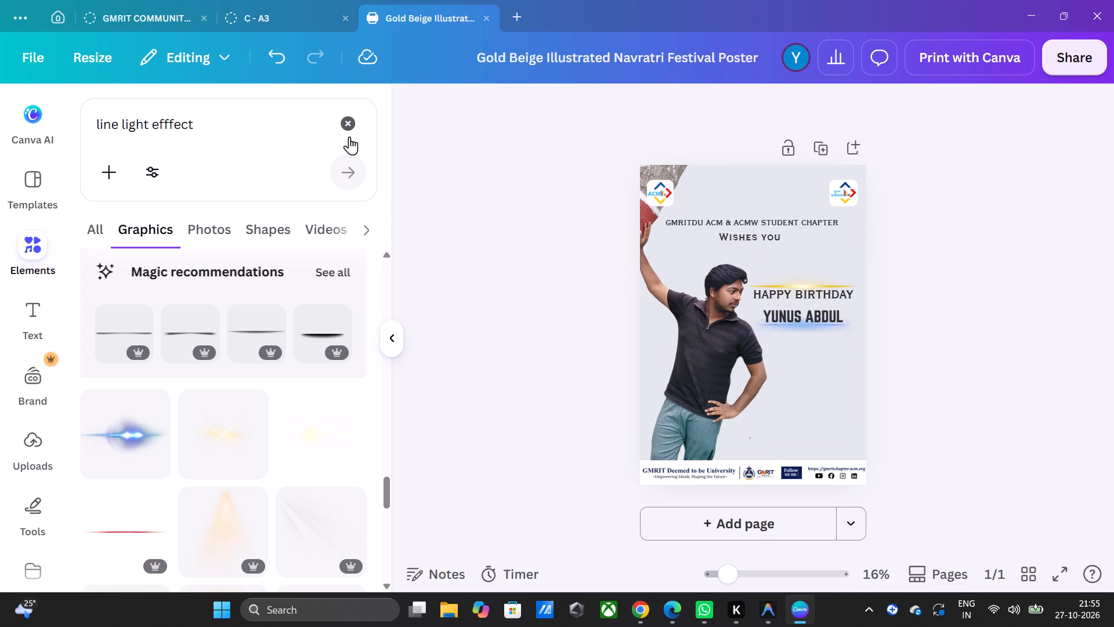
# Replace "line" with "bottom" in the graphics search and search for bottom light effect.
pyautogui.moveTo(120, 120); pyautogui.dragTo(85, 131)
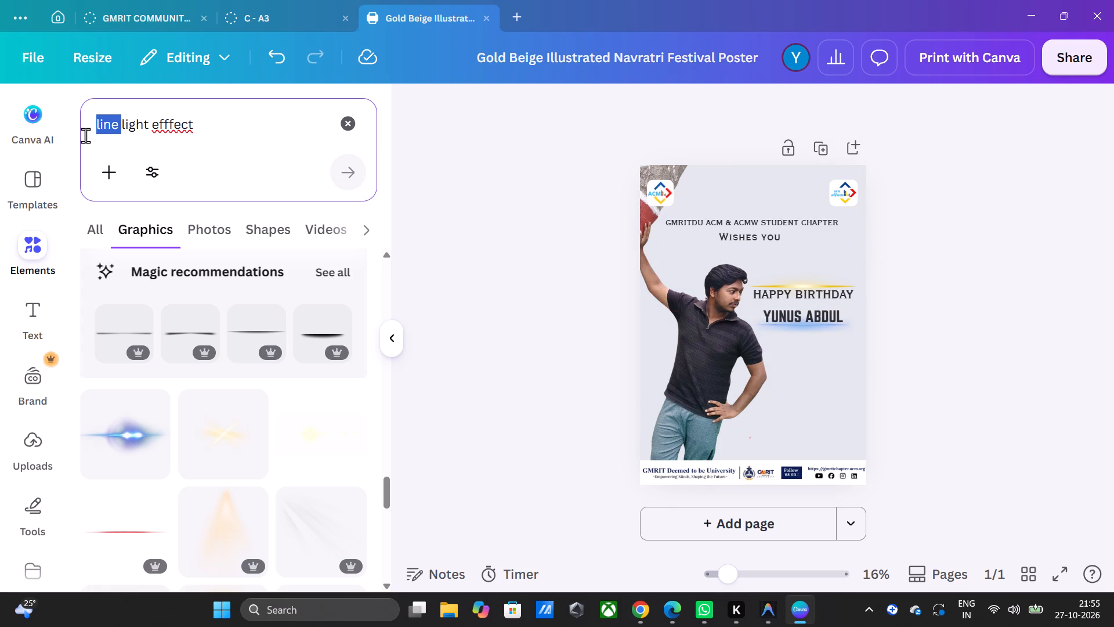
pyautogui.press('BackSpace')
pyautogui.write('bott')
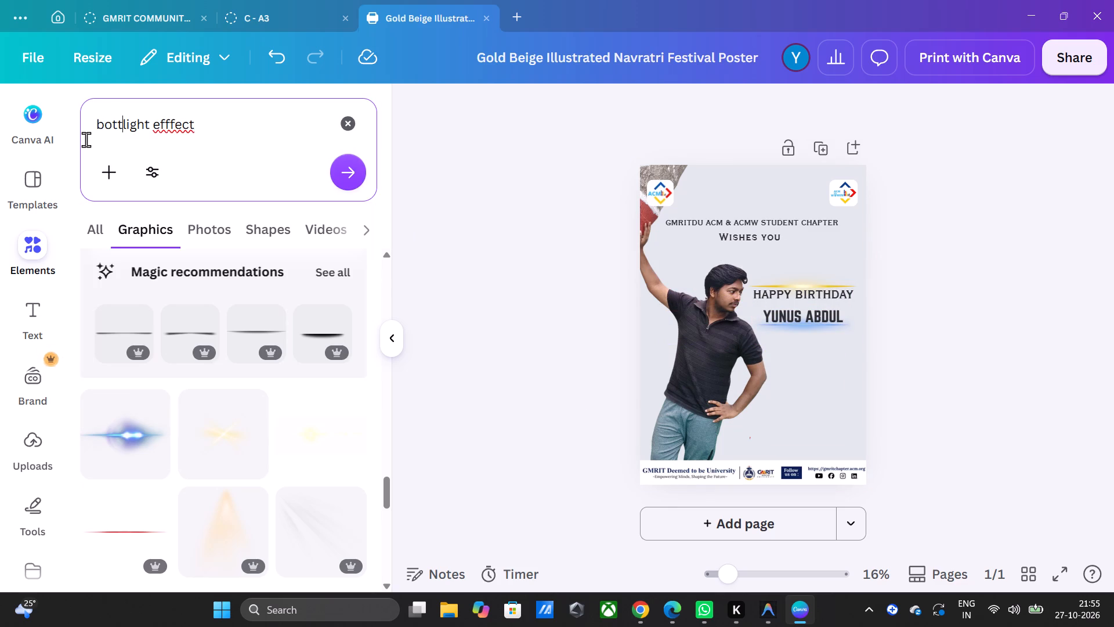
pyautogui.write('om')
pyautogui.press('space')
pyautogui.press('Return')
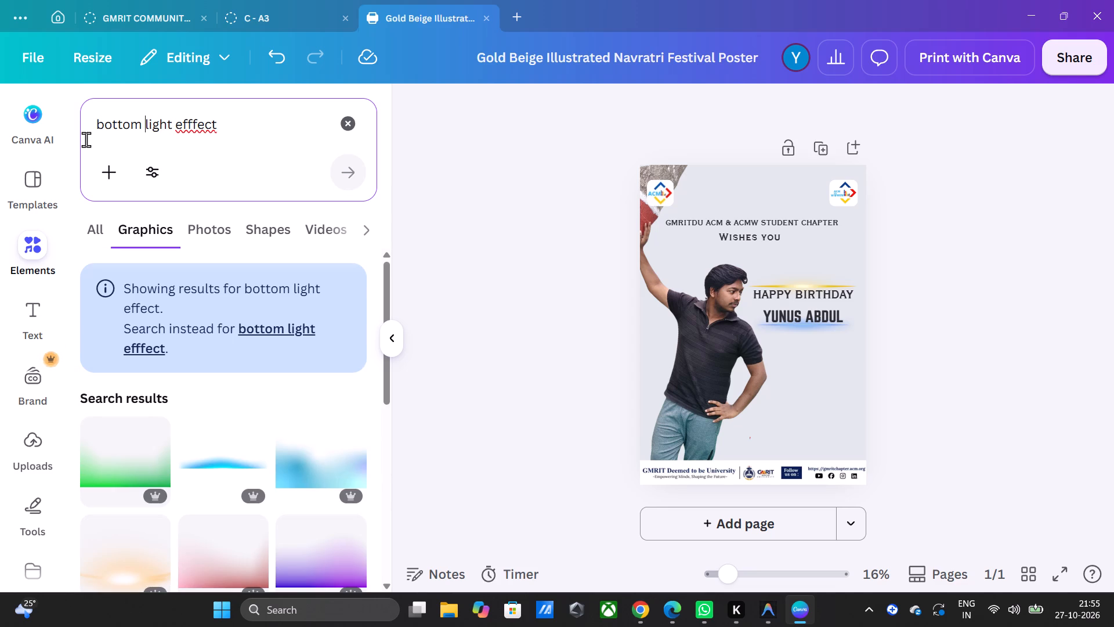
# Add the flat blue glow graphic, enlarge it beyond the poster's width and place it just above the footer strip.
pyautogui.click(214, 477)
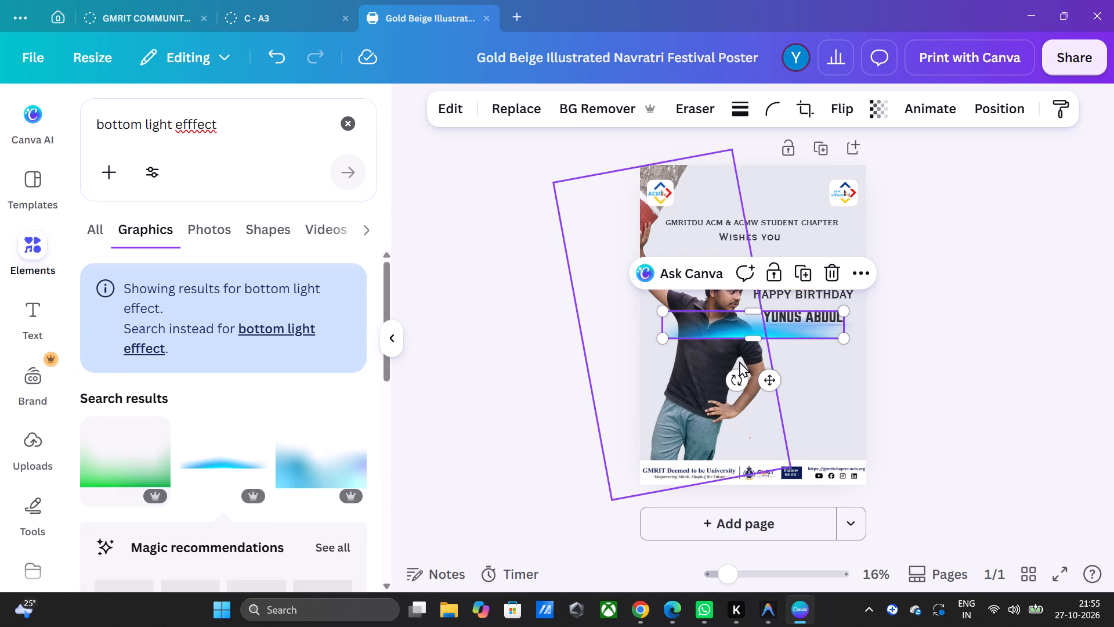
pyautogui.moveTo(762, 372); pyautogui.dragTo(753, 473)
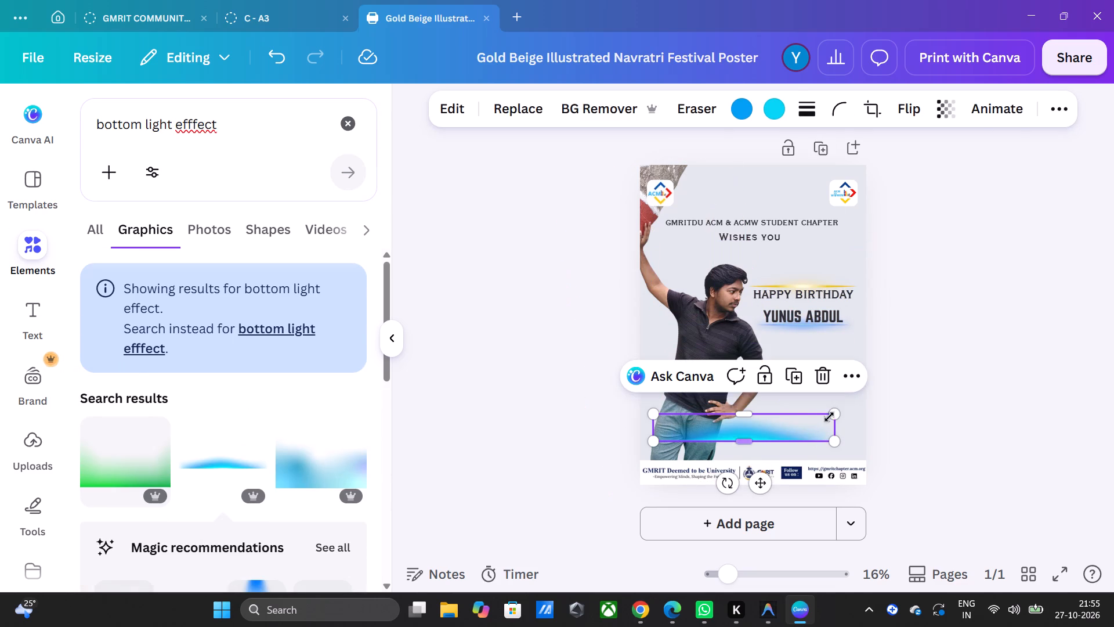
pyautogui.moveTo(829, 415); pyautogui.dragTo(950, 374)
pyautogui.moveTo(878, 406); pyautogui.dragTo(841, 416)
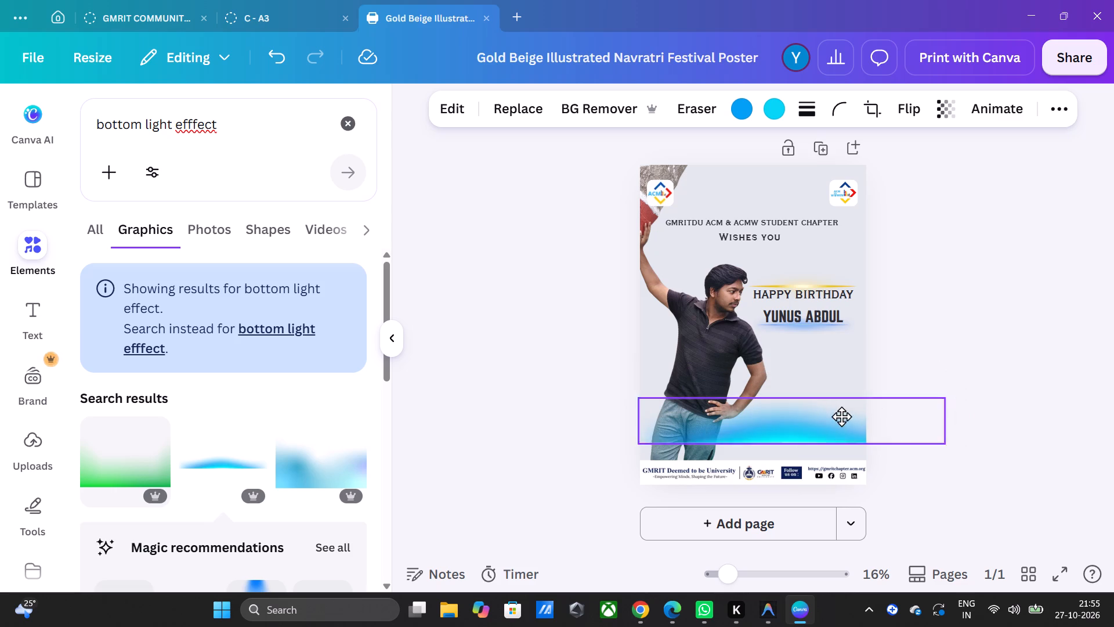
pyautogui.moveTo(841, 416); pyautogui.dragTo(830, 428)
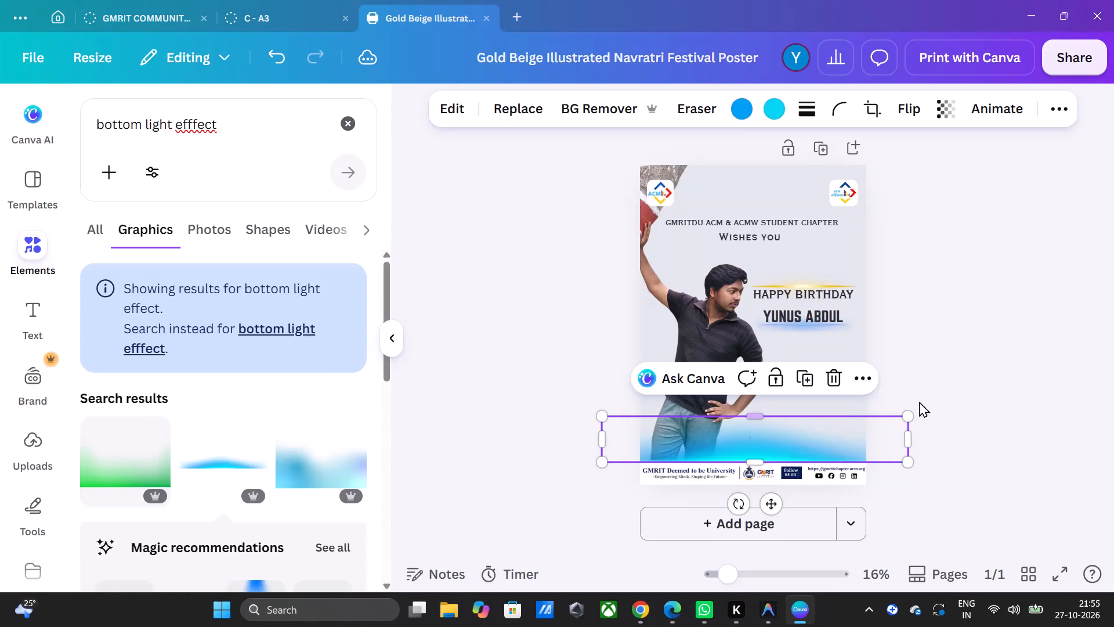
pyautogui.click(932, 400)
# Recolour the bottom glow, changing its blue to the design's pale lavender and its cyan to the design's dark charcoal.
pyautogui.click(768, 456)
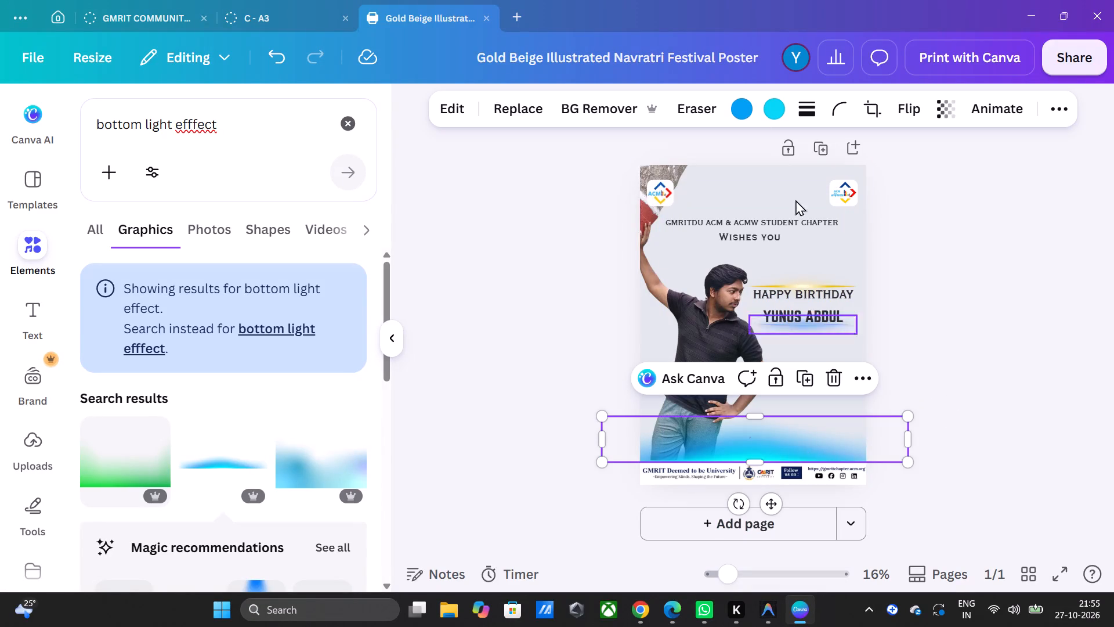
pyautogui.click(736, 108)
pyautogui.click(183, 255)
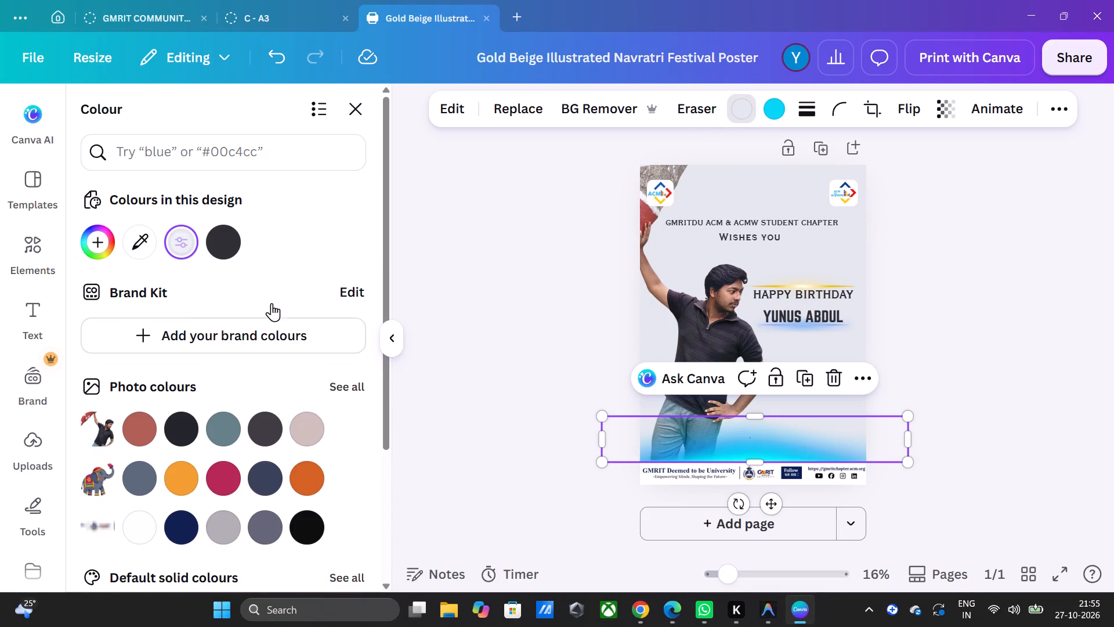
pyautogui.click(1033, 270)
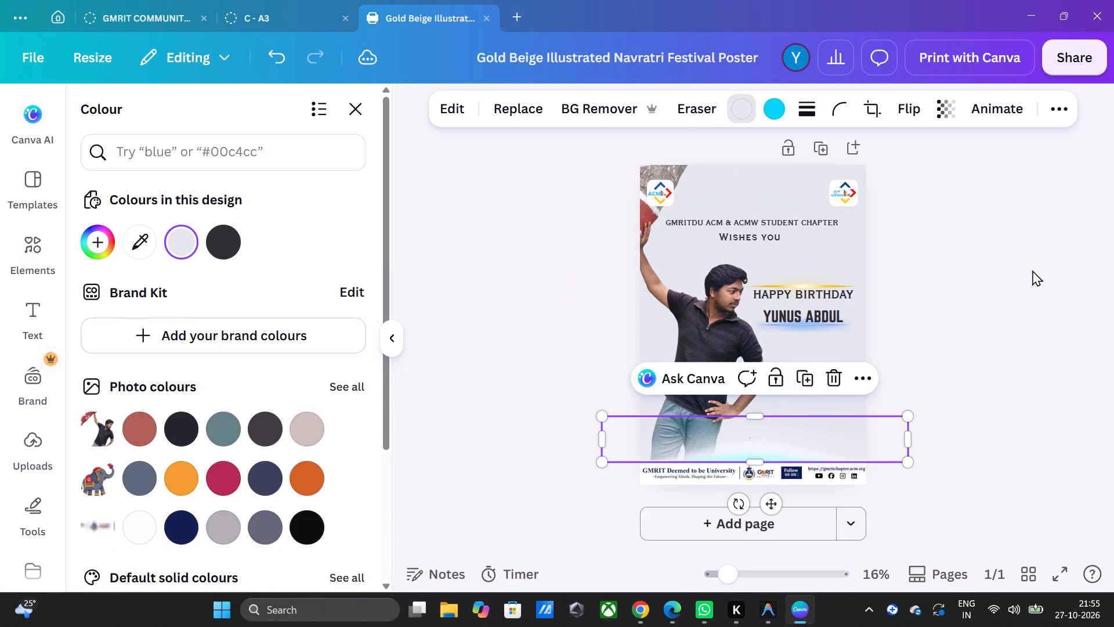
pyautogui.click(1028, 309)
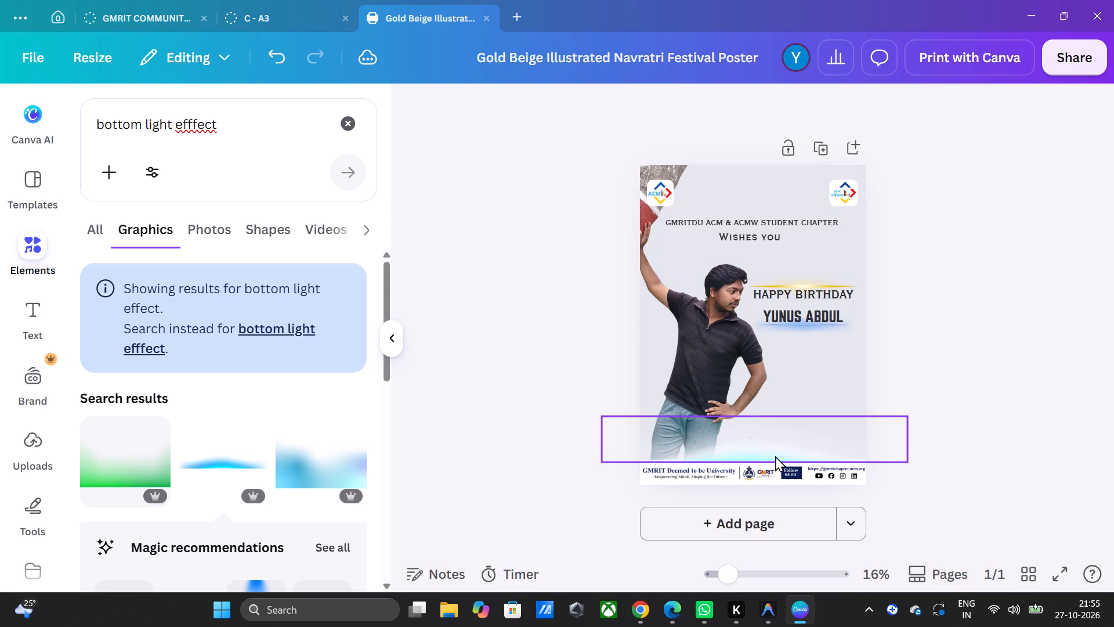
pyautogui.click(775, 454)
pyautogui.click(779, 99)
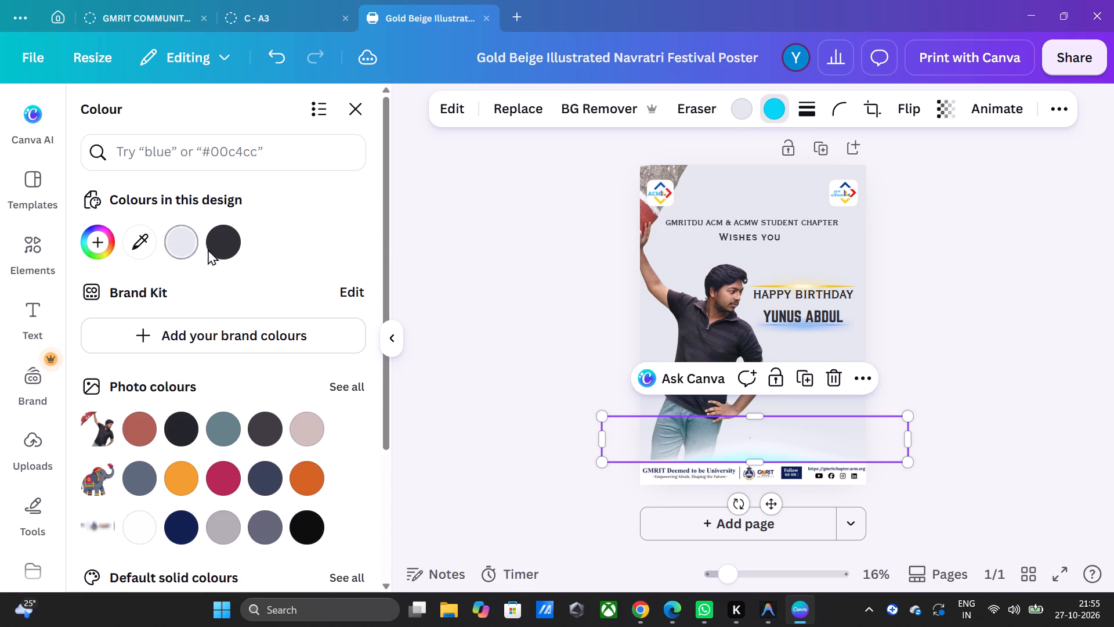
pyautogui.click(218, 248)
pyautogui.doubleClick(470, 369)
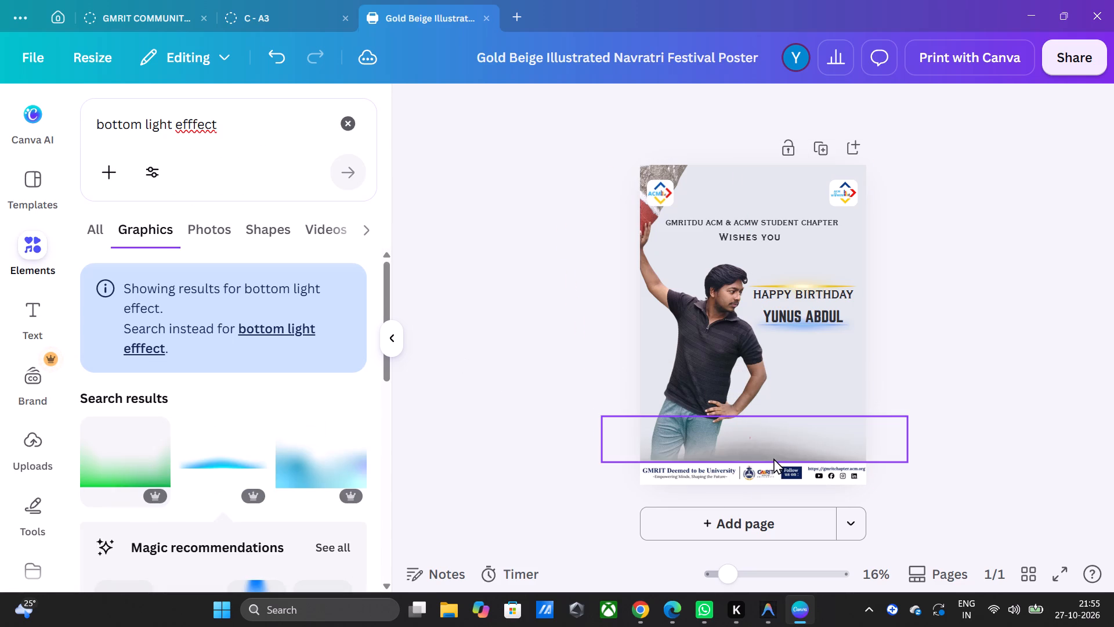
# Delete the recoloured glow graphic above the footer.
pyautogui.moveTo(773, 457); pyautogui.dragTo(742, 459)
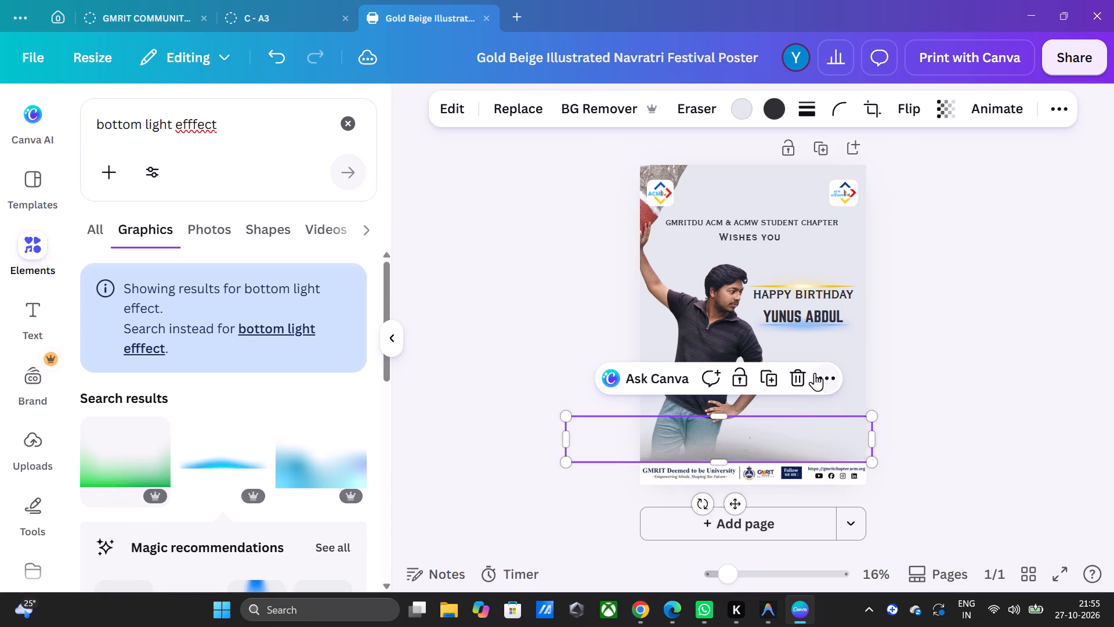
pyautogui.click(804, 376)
# Add the graphic that fades from black at its top edge, enlarge it to about 49 cm square and cover the poster's upper part.
pyautogui.scroll(-4, 108, 474)
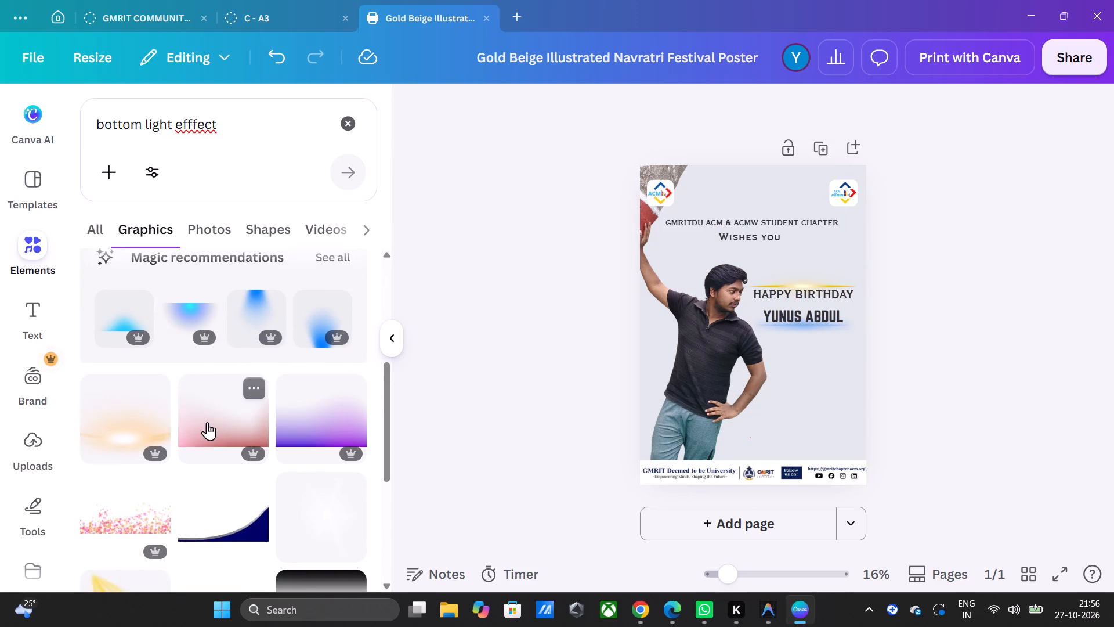
pyautogui.scroll(-2, 207, 423)
pyautogui.scroll(-1, 292, 400)
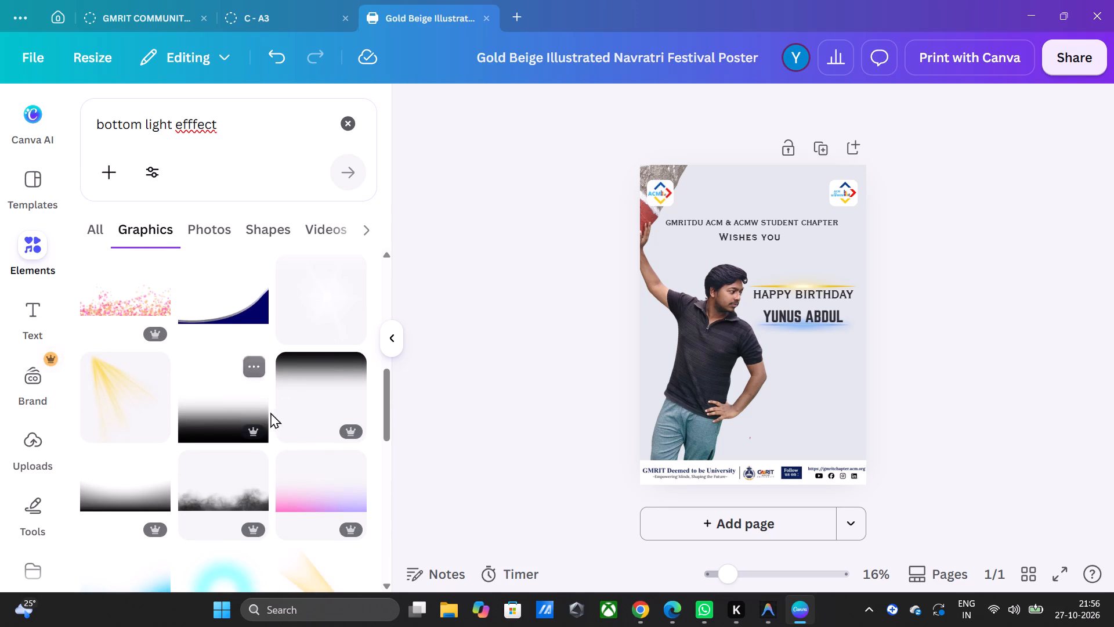
pyautogui.click(298, 415)
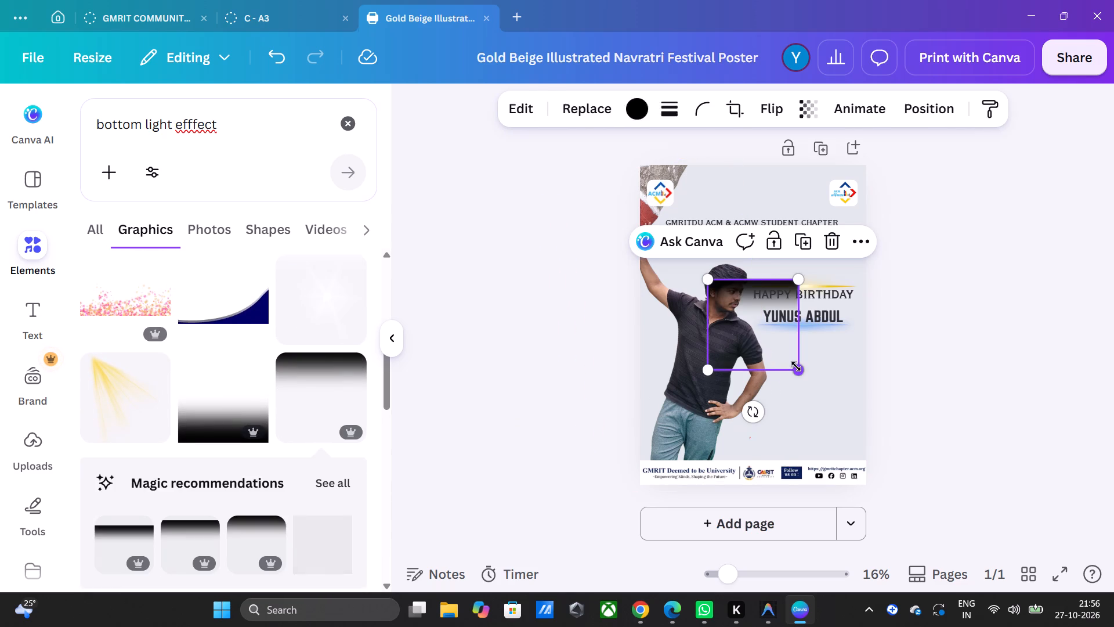
pyautogui.moveTo(798, 367); pyautogui.dragTo(952, 461)
pyautogui.moveTo(843, 418); pyautogui.dragTo(775, 255)
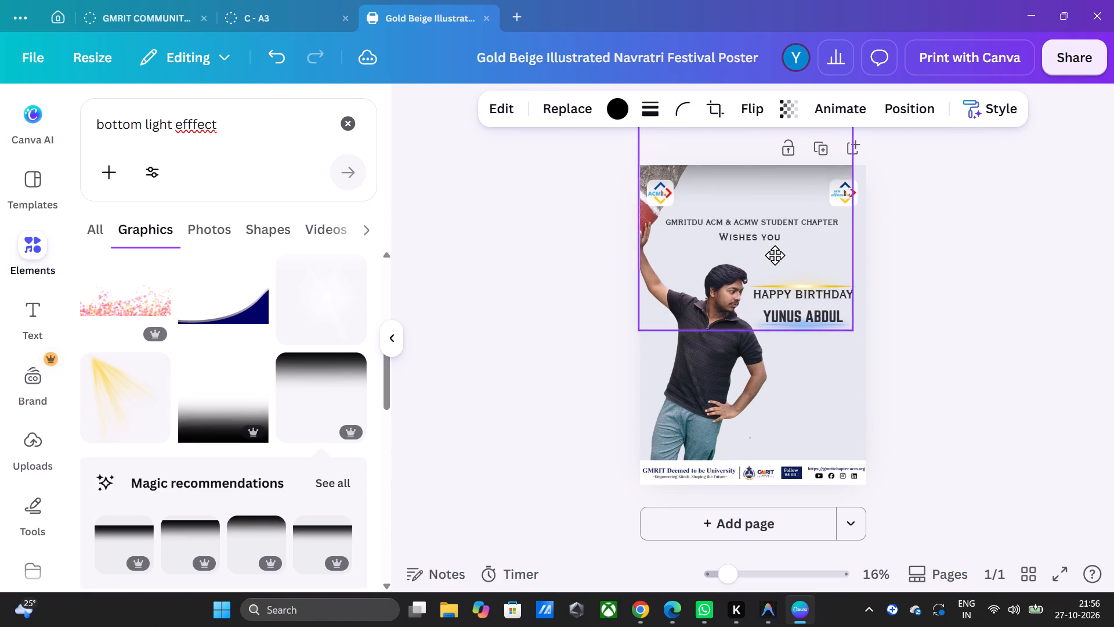
pyautogui.moveTo(775, 255); pyautogui.dragTo(777, 273)
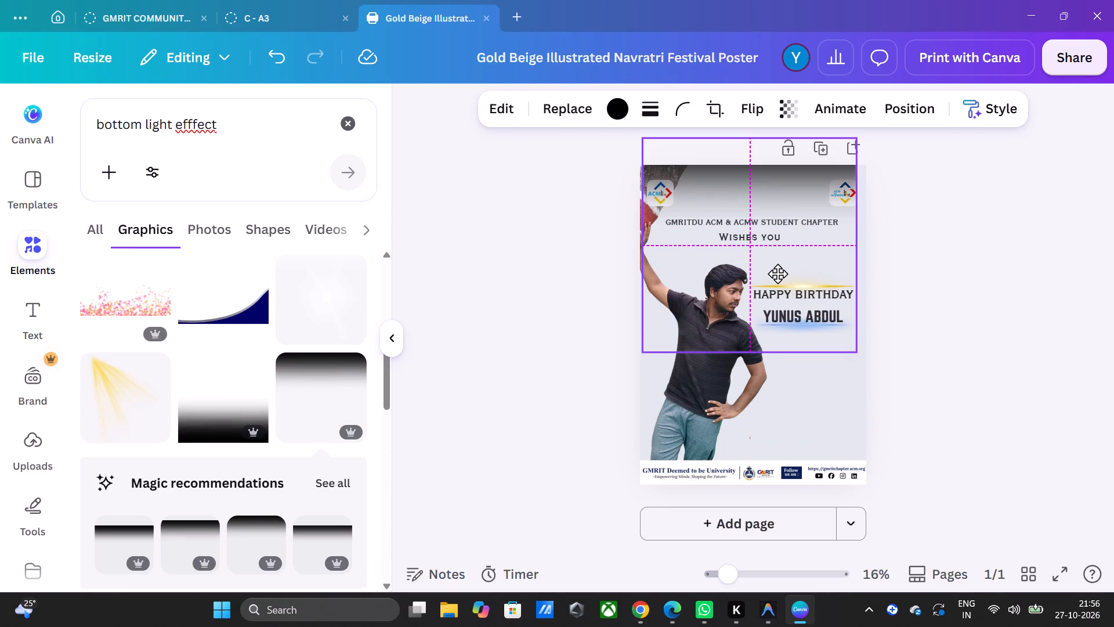
pyautogui.moveTo(777, 273); pyautogui.dragTo(777, 269)
pyautogui.moveTo(801, 266); pyautogui.dragTo(806, 265)
pyautogui.moveTo(863, 344); pyautogui.dragTo(925, 381)
pyautogui.moveTo(863, 344); pyautogui.dragTo(860, 341)
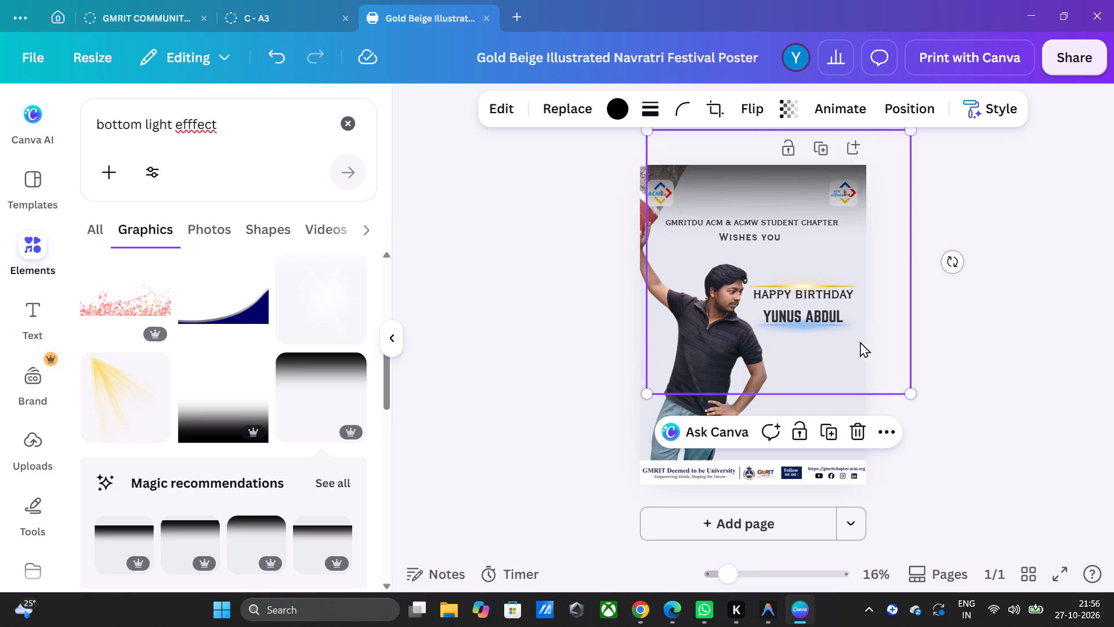
pyautogui.moveTo(860, 341); pyautogui.dragTo(849, 348)
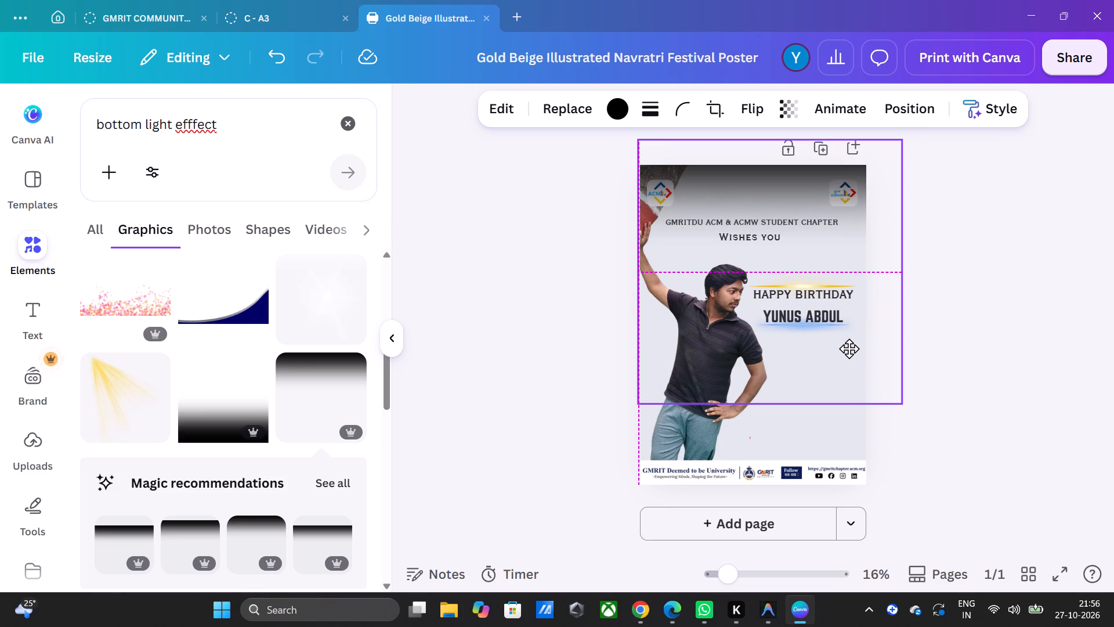
pyautogui.moveTo(849, 348); pyautogui.dragTo(848, 349)
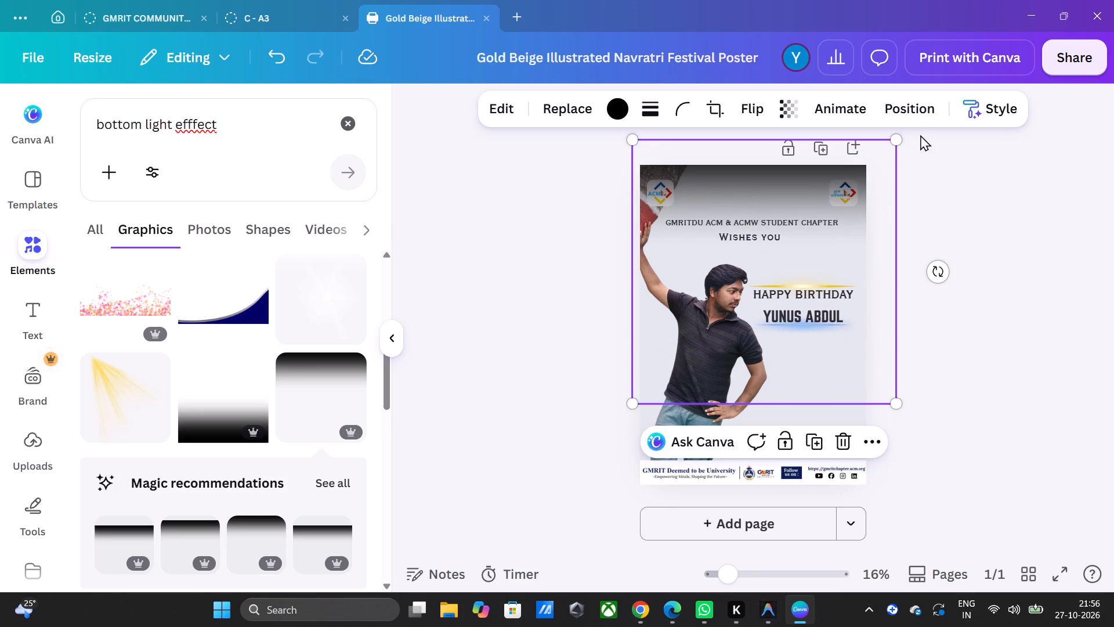
# Send the black gradient to the back of the poster, then bring it forward one layer.
pyautogui.click(914, 120)
pyautogui.click(281, 246)
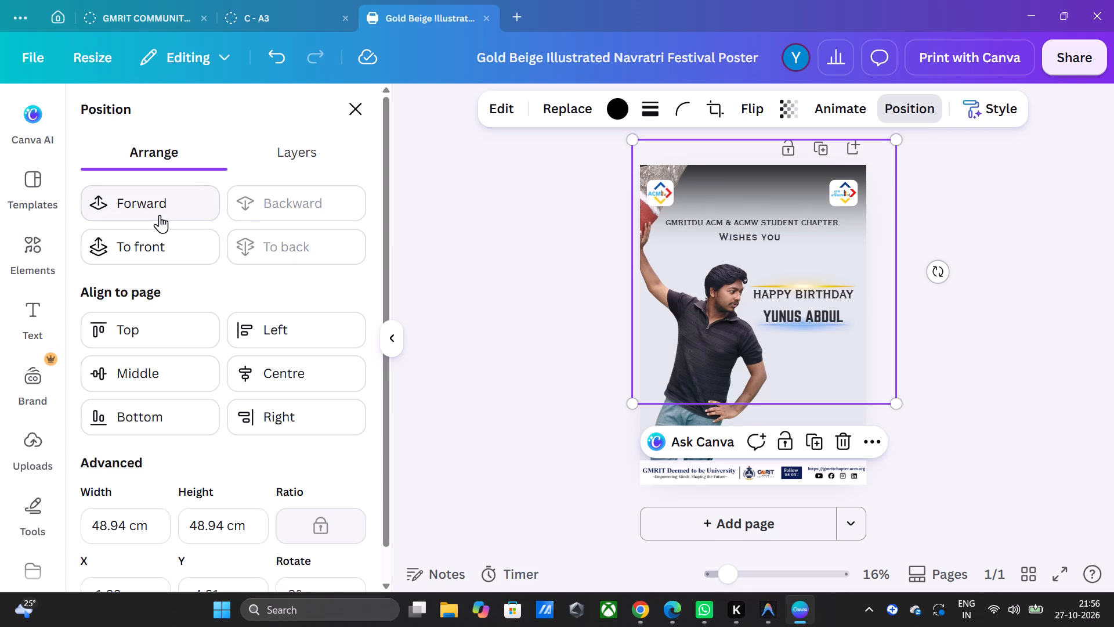
pyautogui.click(160, 215)
pyautogui.click(993, 144)
pyautogui.click(985, 157)
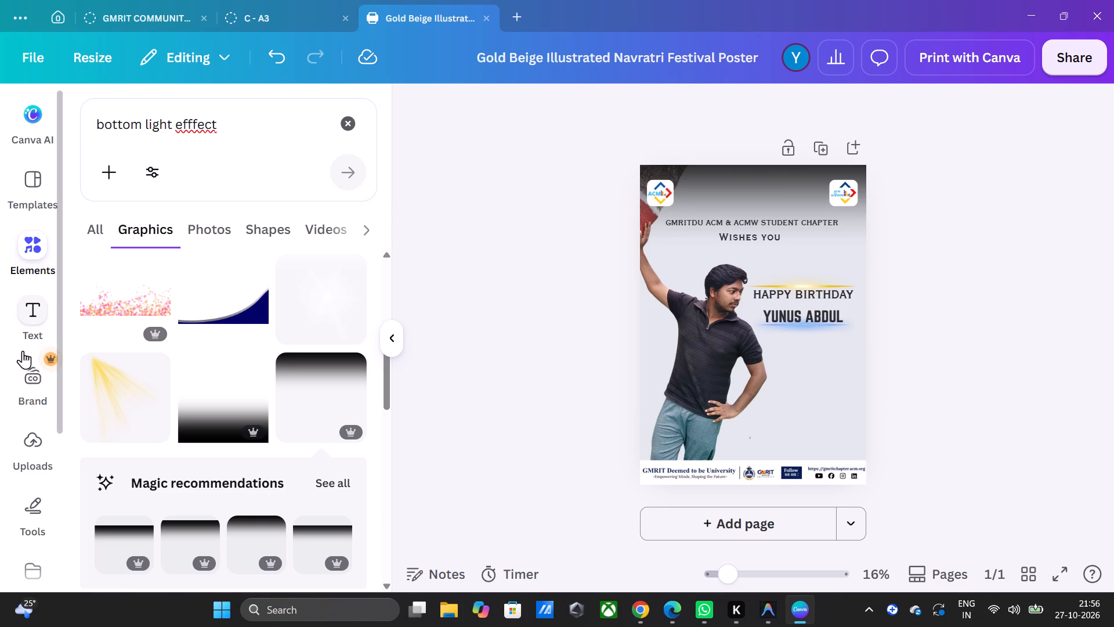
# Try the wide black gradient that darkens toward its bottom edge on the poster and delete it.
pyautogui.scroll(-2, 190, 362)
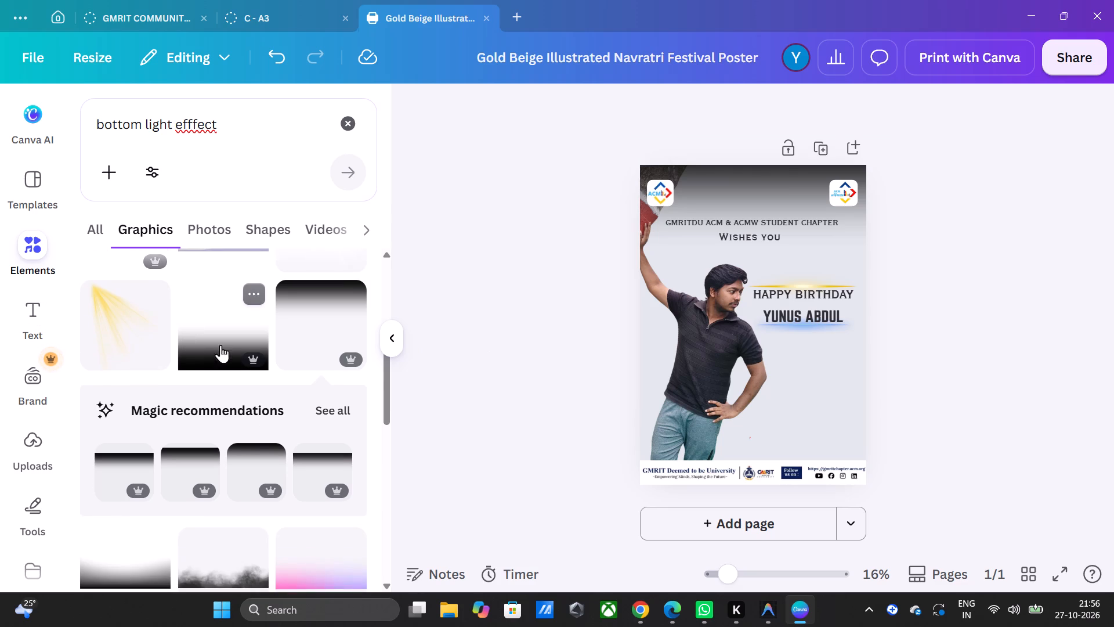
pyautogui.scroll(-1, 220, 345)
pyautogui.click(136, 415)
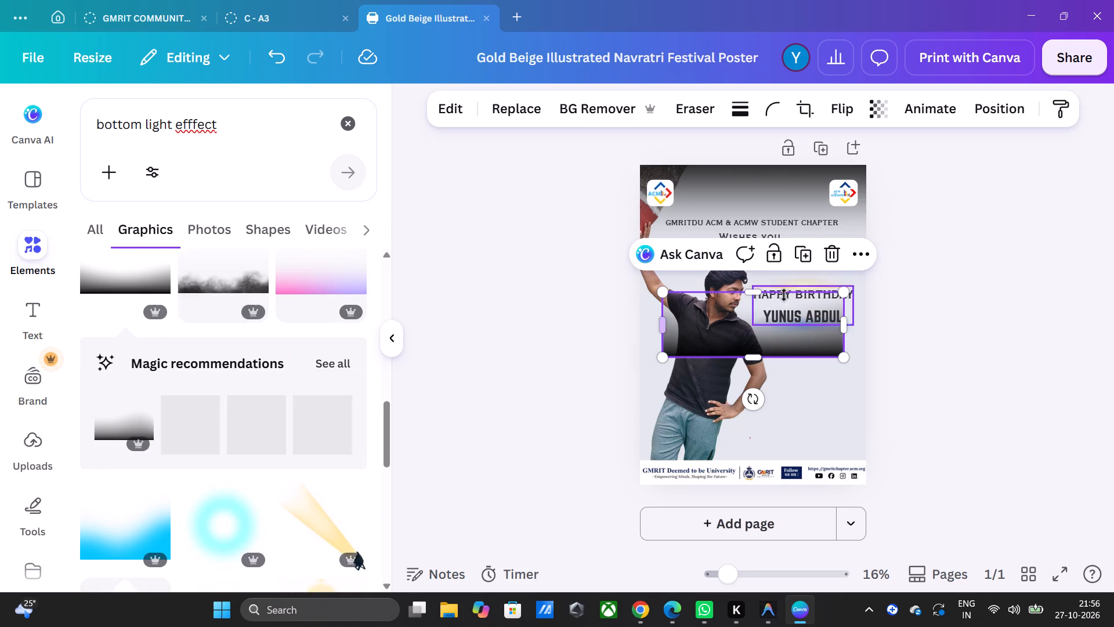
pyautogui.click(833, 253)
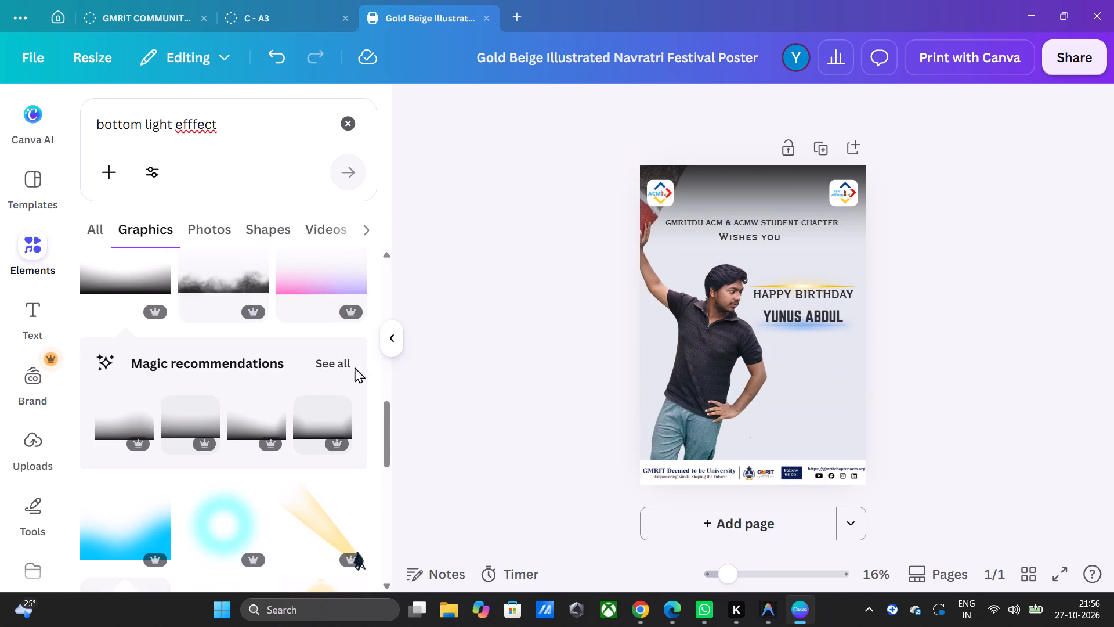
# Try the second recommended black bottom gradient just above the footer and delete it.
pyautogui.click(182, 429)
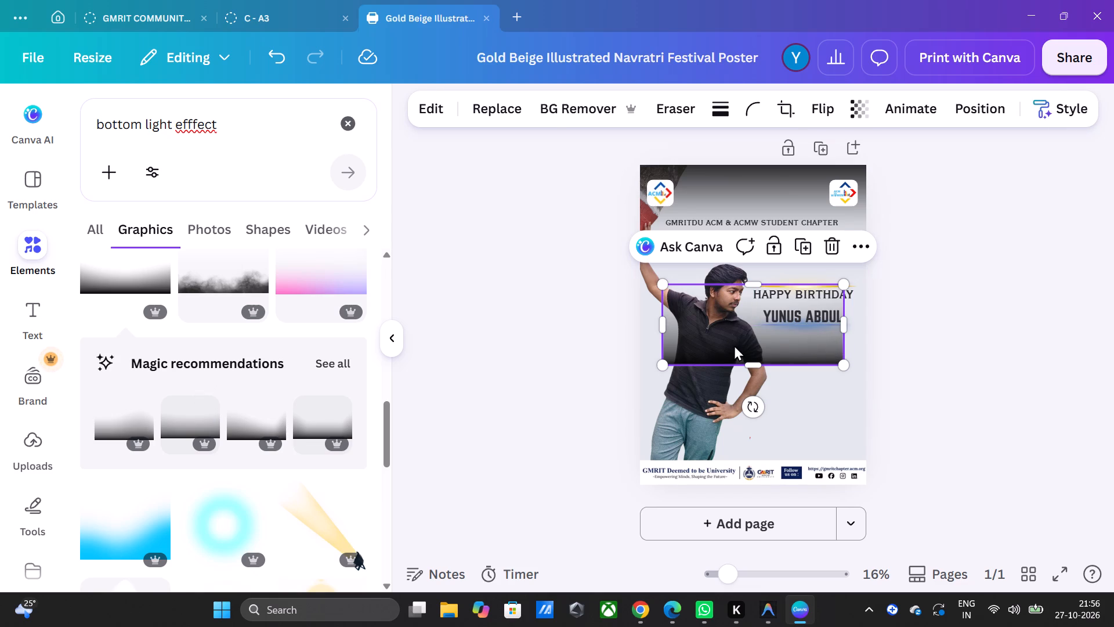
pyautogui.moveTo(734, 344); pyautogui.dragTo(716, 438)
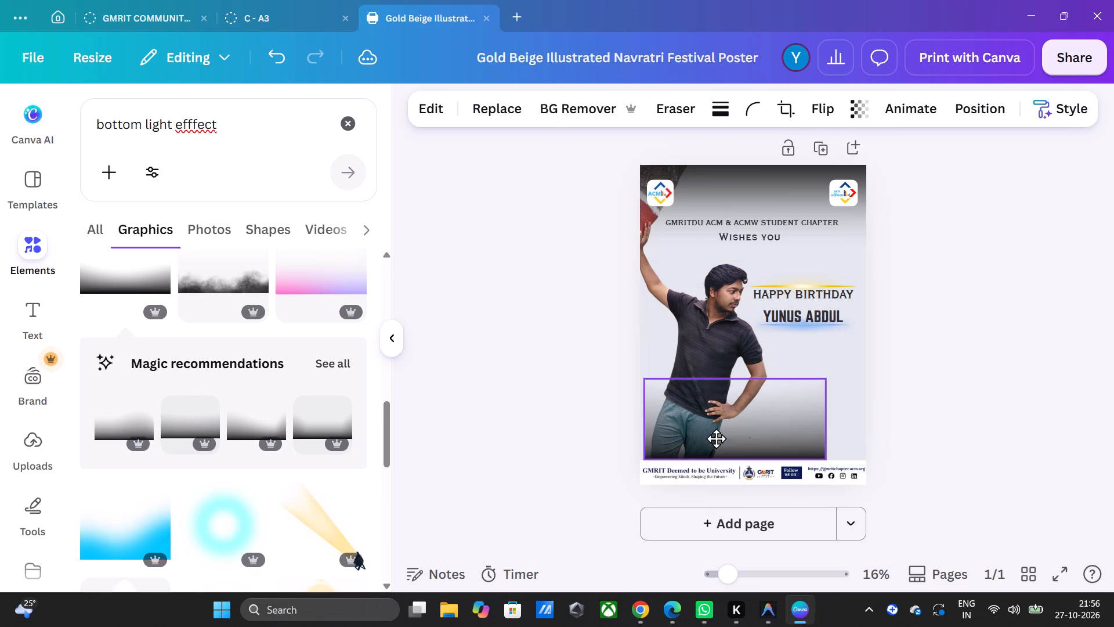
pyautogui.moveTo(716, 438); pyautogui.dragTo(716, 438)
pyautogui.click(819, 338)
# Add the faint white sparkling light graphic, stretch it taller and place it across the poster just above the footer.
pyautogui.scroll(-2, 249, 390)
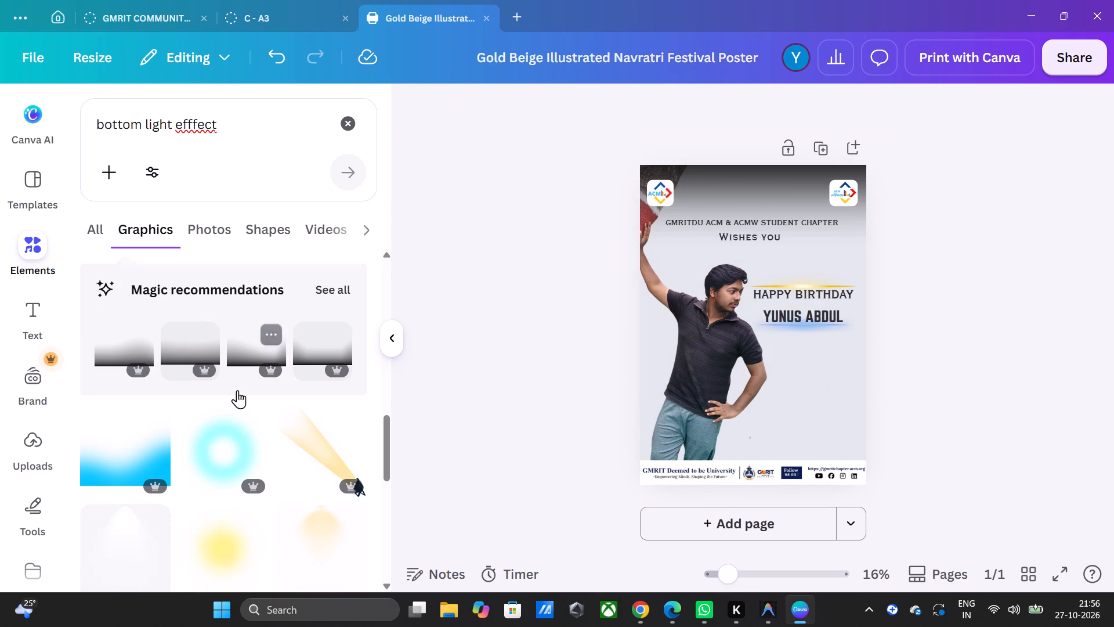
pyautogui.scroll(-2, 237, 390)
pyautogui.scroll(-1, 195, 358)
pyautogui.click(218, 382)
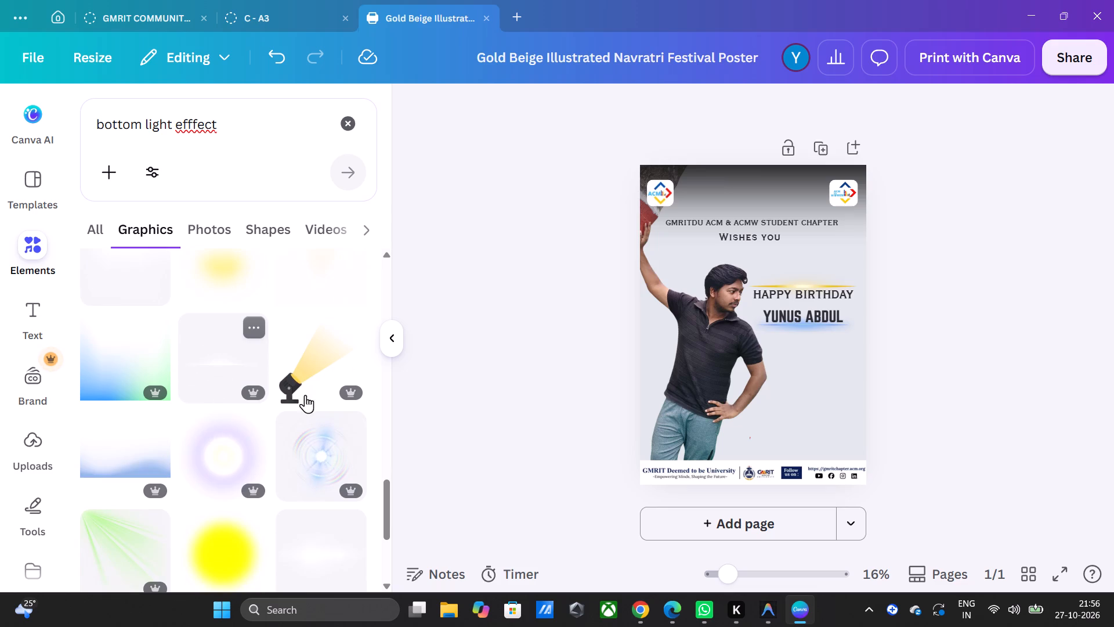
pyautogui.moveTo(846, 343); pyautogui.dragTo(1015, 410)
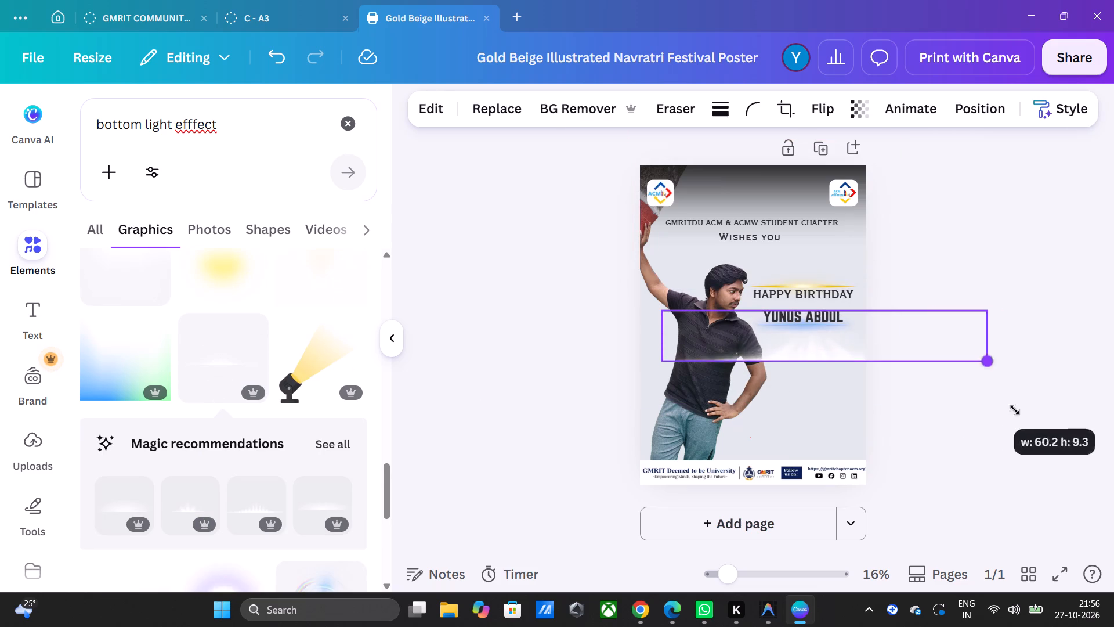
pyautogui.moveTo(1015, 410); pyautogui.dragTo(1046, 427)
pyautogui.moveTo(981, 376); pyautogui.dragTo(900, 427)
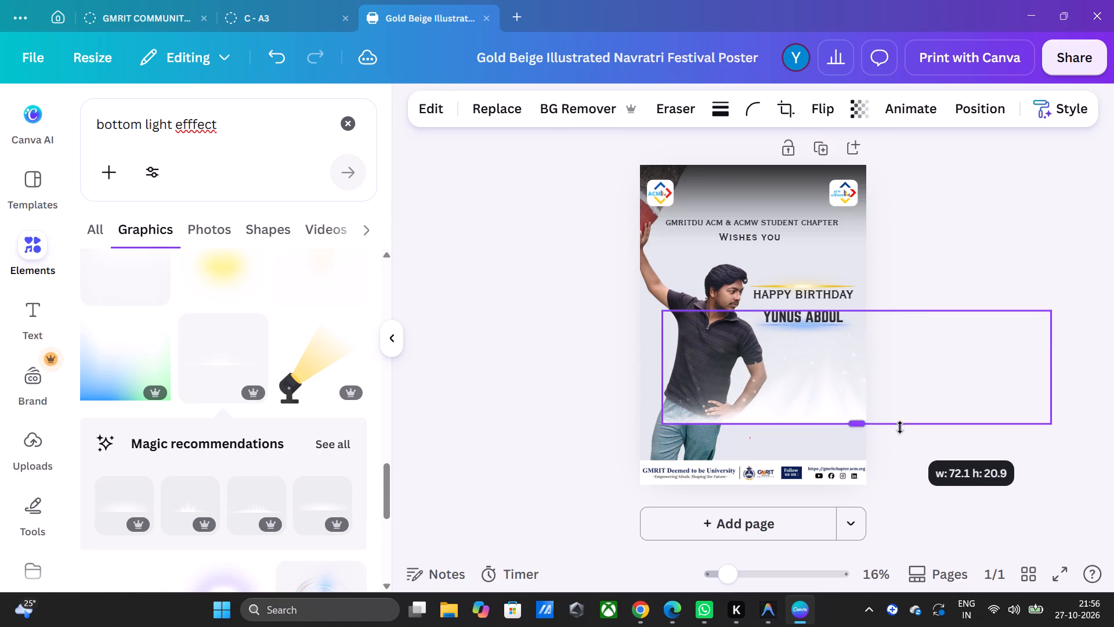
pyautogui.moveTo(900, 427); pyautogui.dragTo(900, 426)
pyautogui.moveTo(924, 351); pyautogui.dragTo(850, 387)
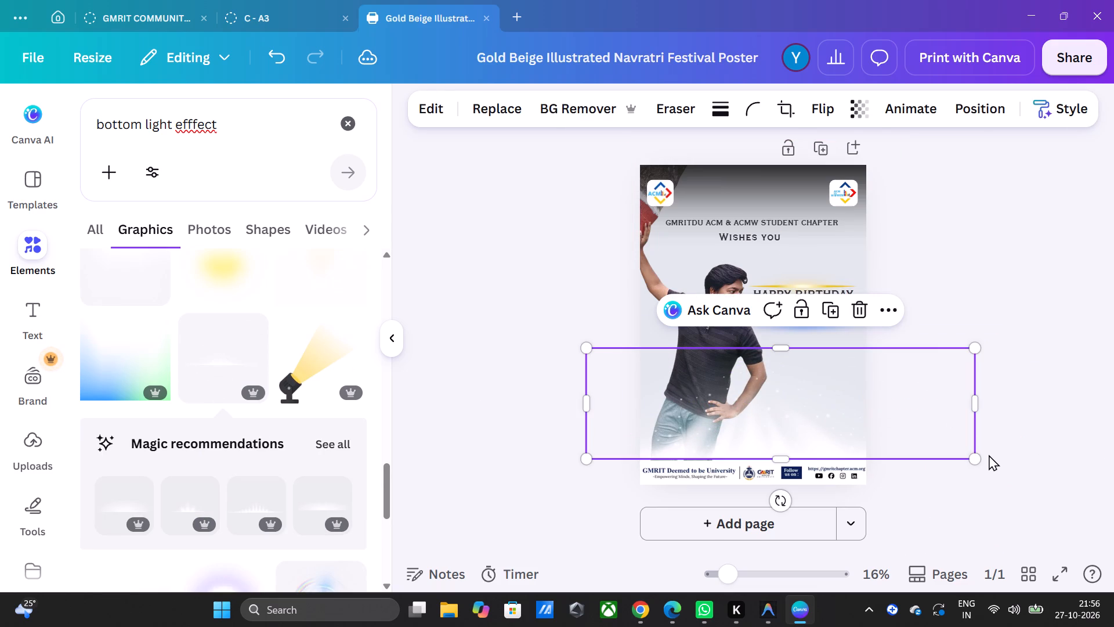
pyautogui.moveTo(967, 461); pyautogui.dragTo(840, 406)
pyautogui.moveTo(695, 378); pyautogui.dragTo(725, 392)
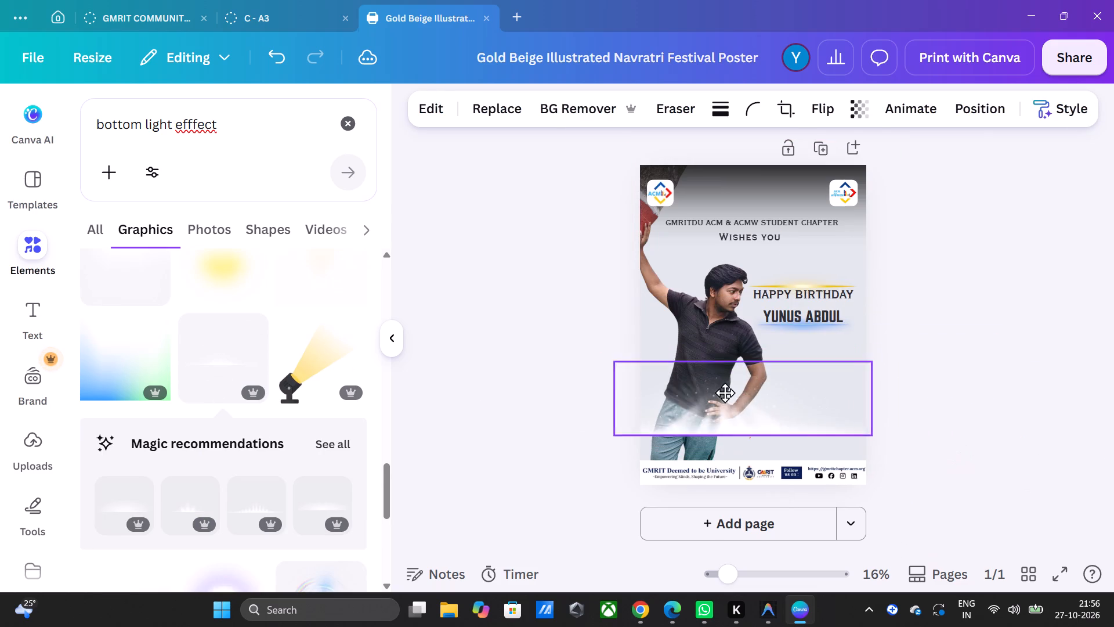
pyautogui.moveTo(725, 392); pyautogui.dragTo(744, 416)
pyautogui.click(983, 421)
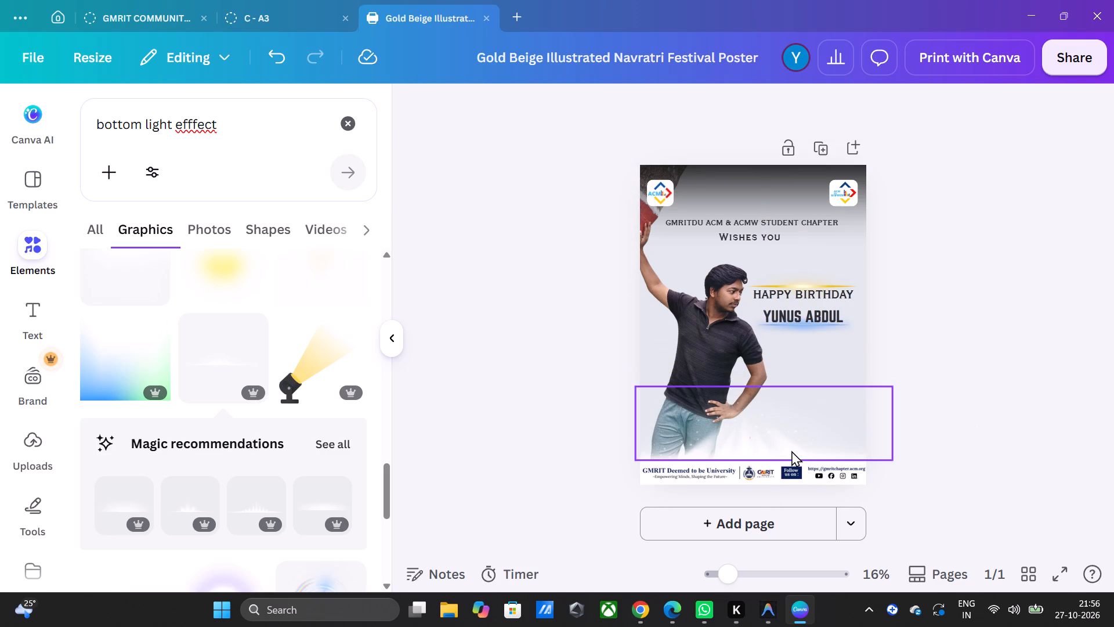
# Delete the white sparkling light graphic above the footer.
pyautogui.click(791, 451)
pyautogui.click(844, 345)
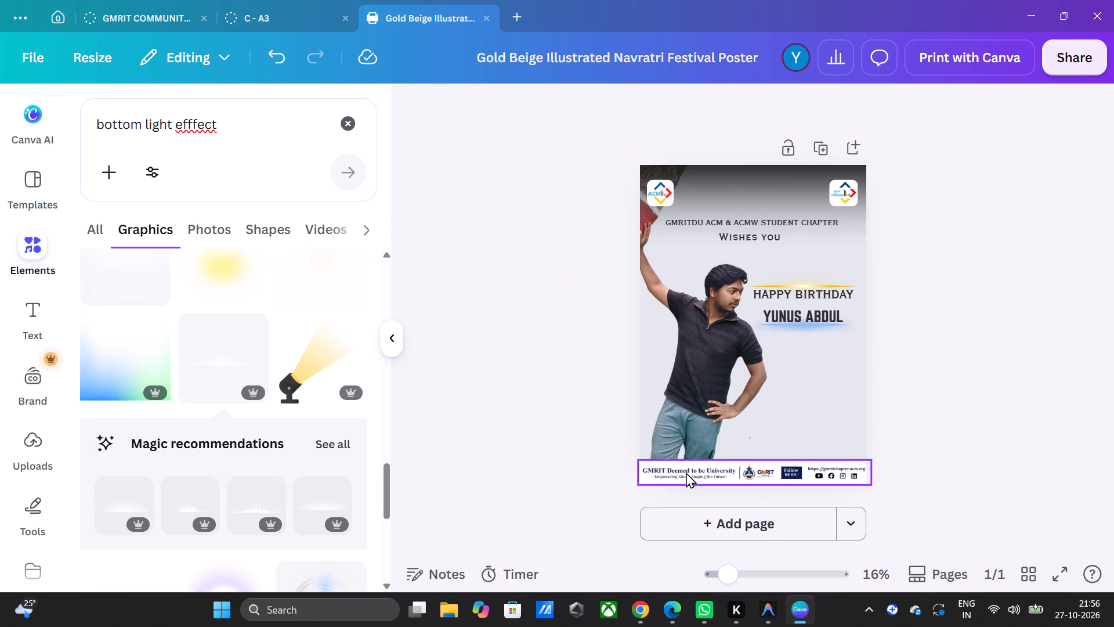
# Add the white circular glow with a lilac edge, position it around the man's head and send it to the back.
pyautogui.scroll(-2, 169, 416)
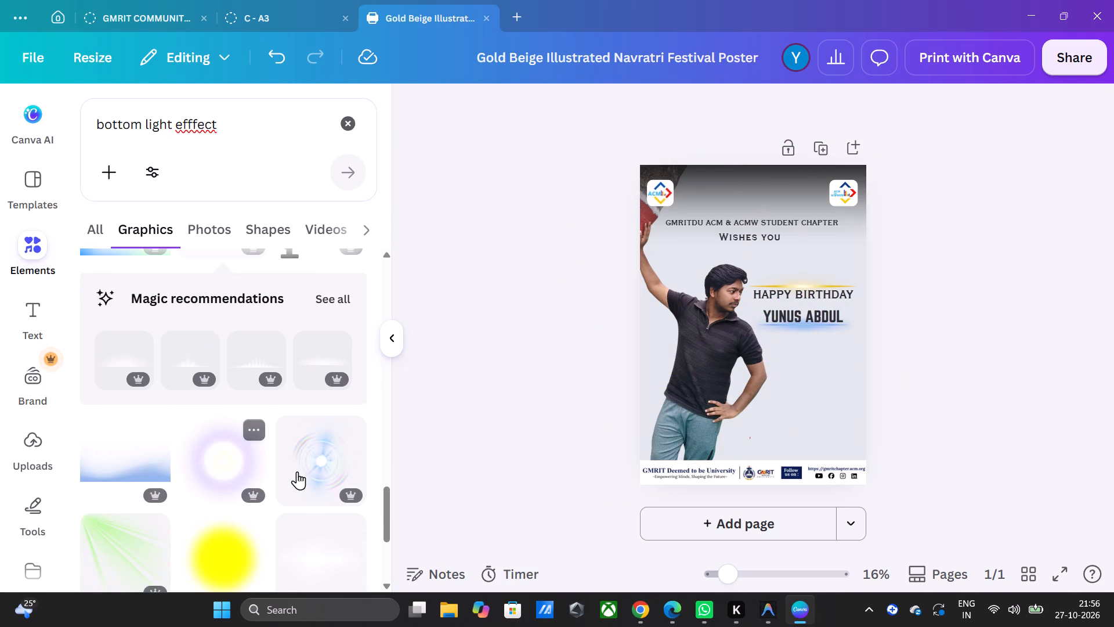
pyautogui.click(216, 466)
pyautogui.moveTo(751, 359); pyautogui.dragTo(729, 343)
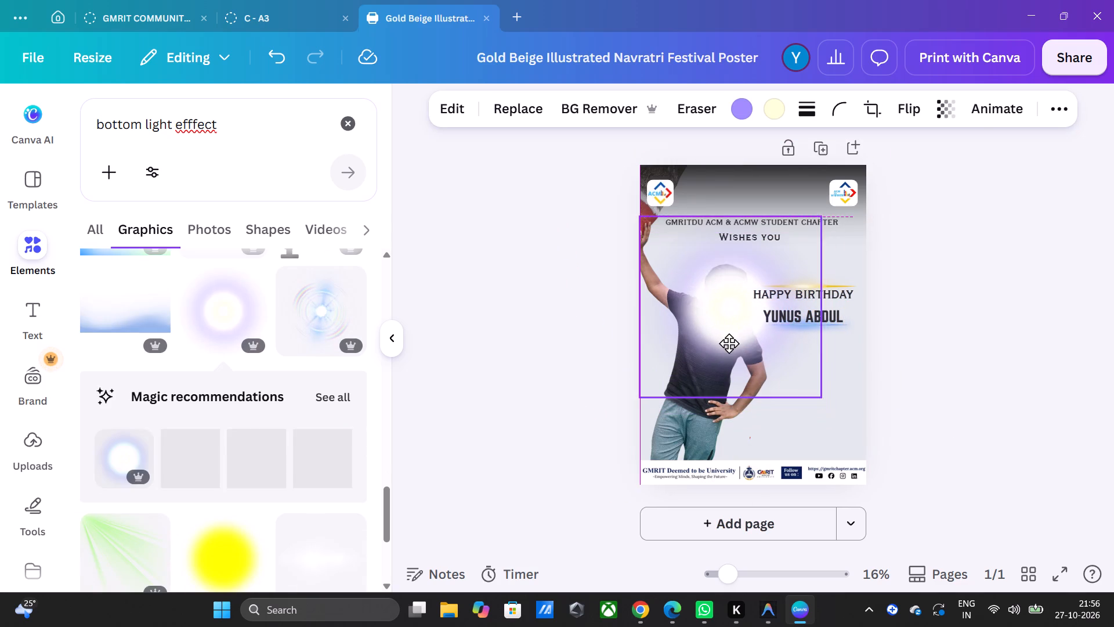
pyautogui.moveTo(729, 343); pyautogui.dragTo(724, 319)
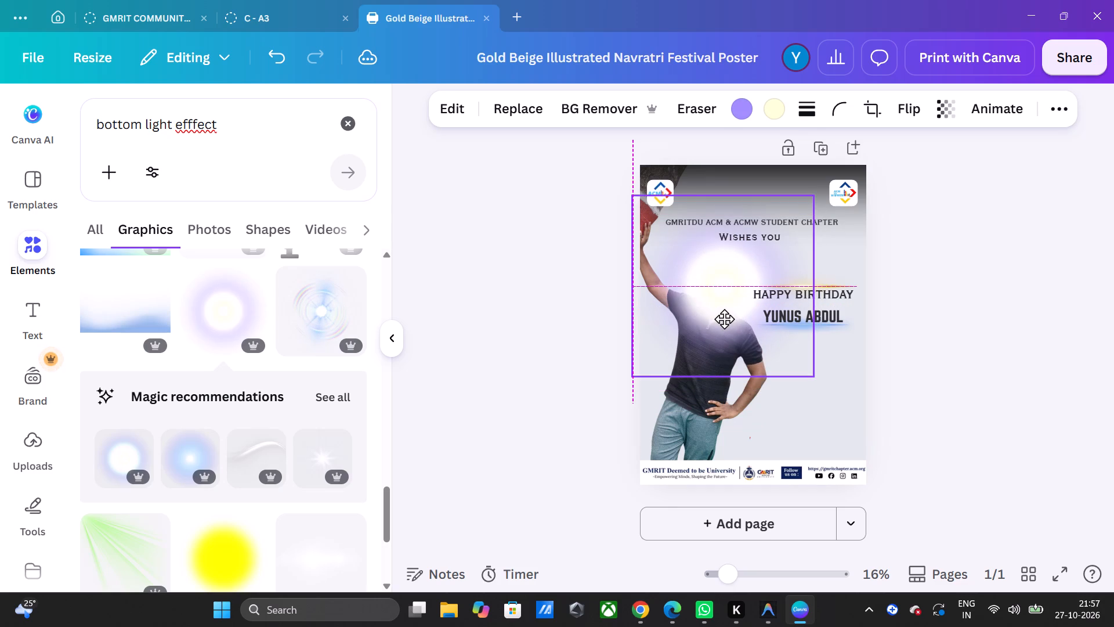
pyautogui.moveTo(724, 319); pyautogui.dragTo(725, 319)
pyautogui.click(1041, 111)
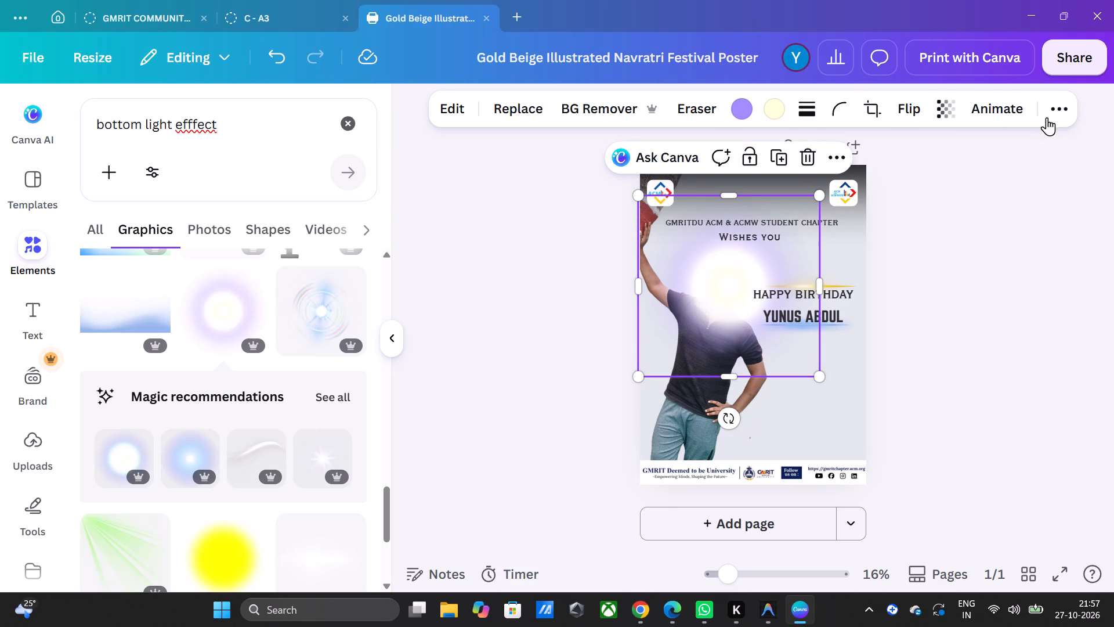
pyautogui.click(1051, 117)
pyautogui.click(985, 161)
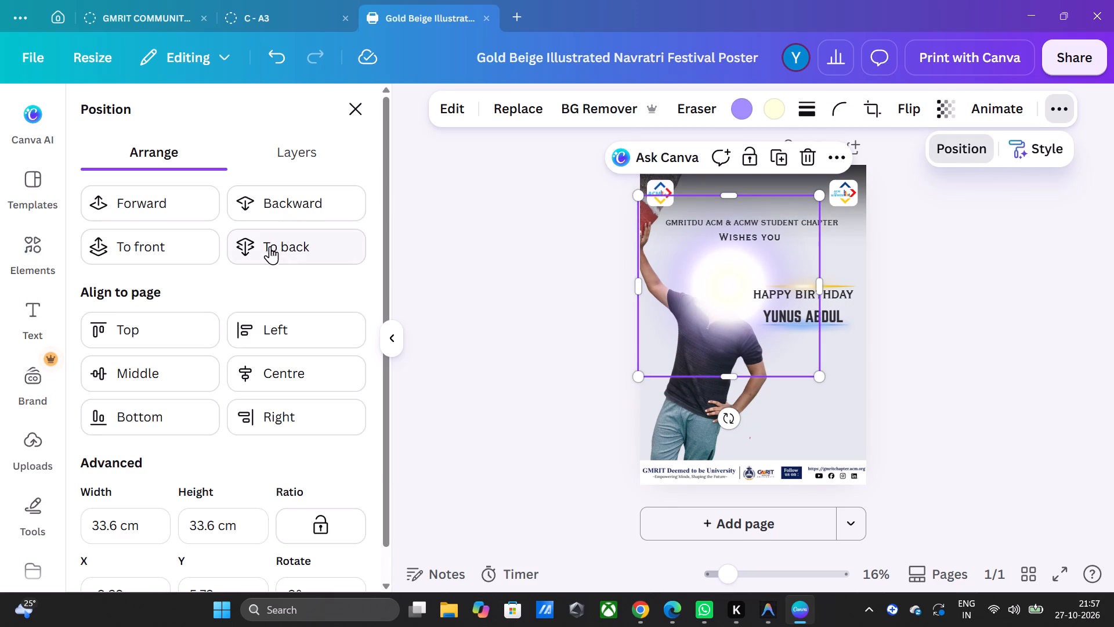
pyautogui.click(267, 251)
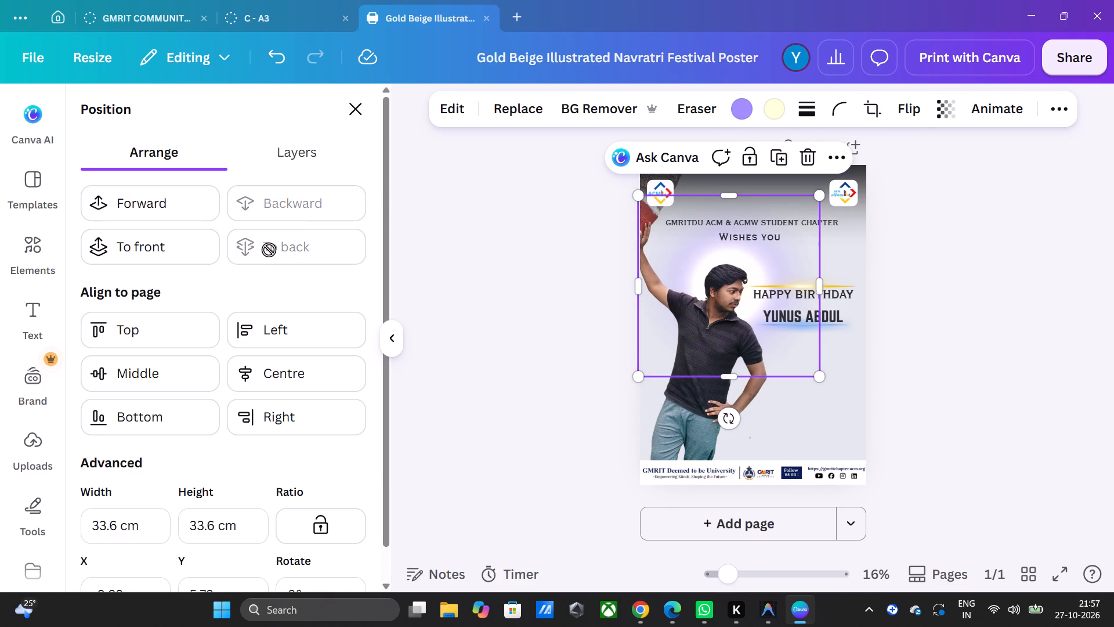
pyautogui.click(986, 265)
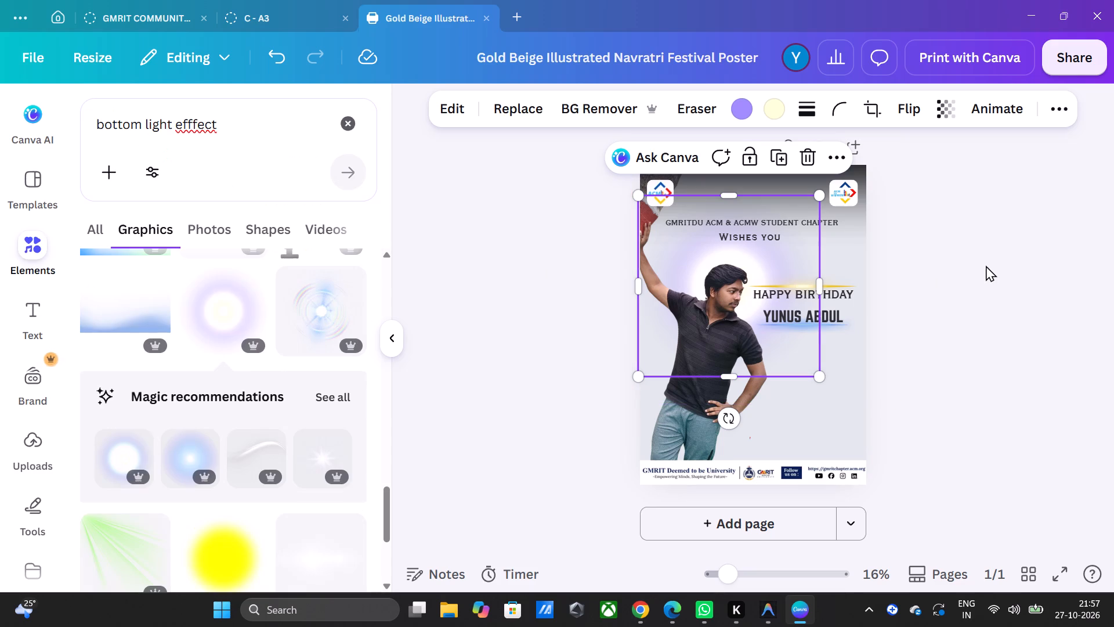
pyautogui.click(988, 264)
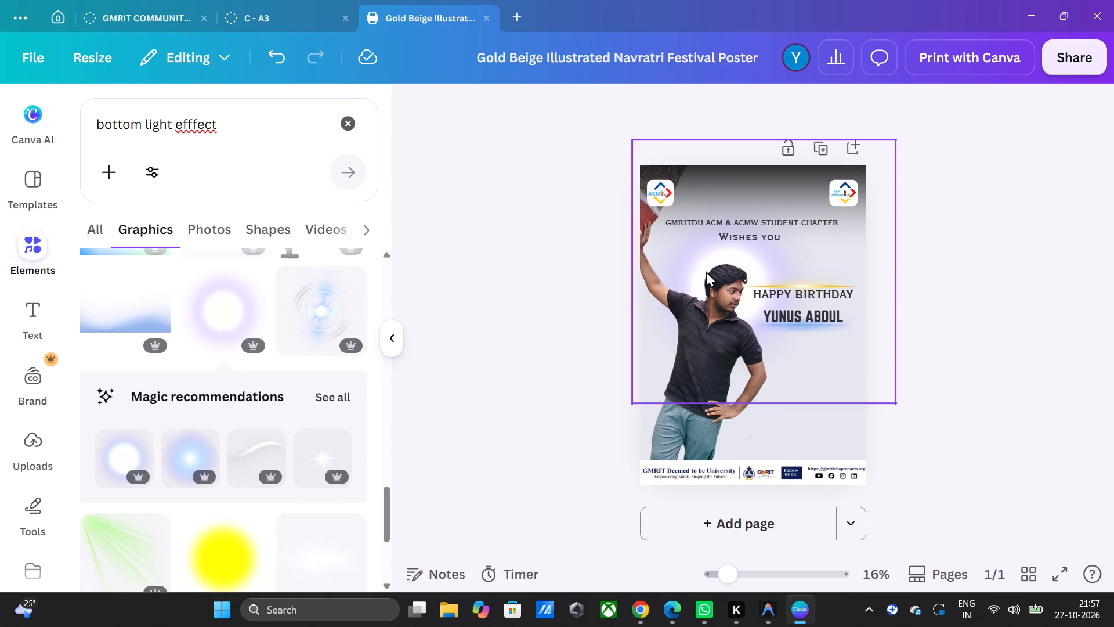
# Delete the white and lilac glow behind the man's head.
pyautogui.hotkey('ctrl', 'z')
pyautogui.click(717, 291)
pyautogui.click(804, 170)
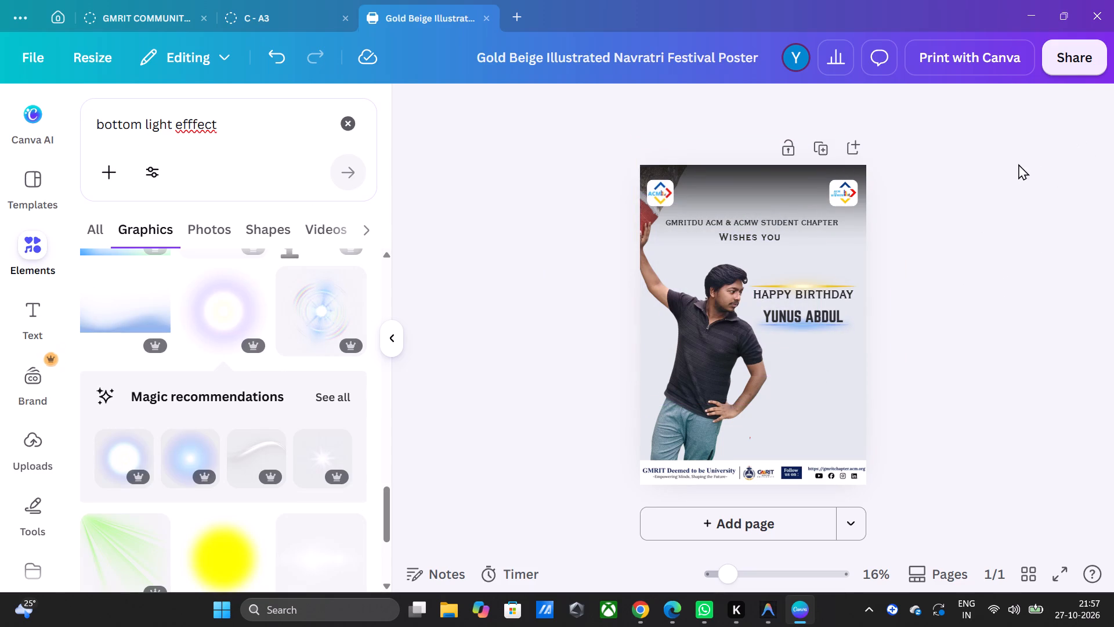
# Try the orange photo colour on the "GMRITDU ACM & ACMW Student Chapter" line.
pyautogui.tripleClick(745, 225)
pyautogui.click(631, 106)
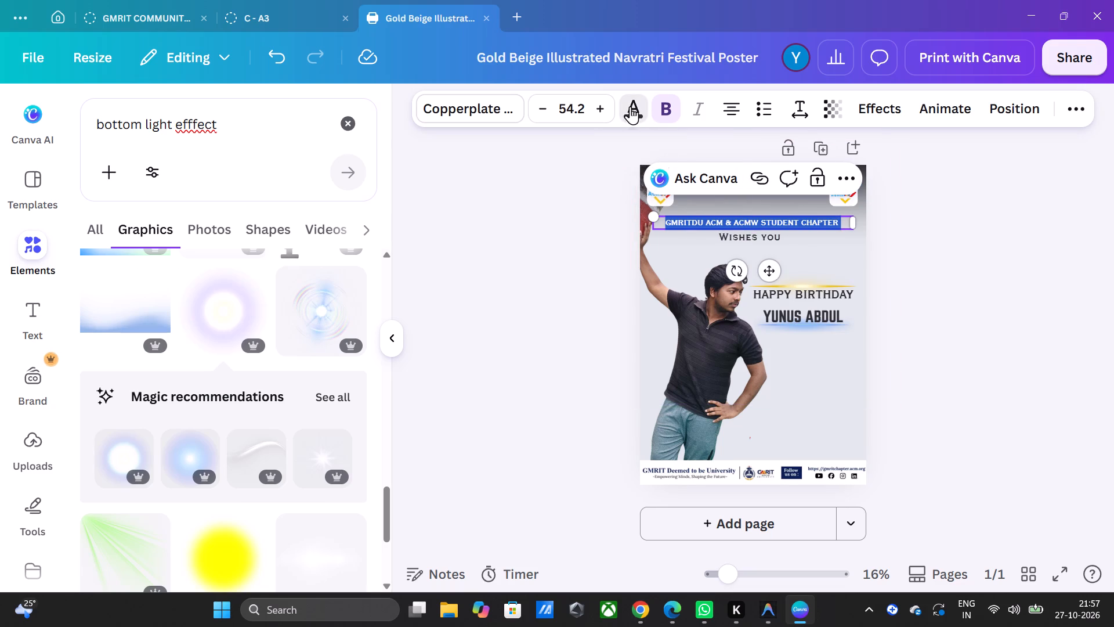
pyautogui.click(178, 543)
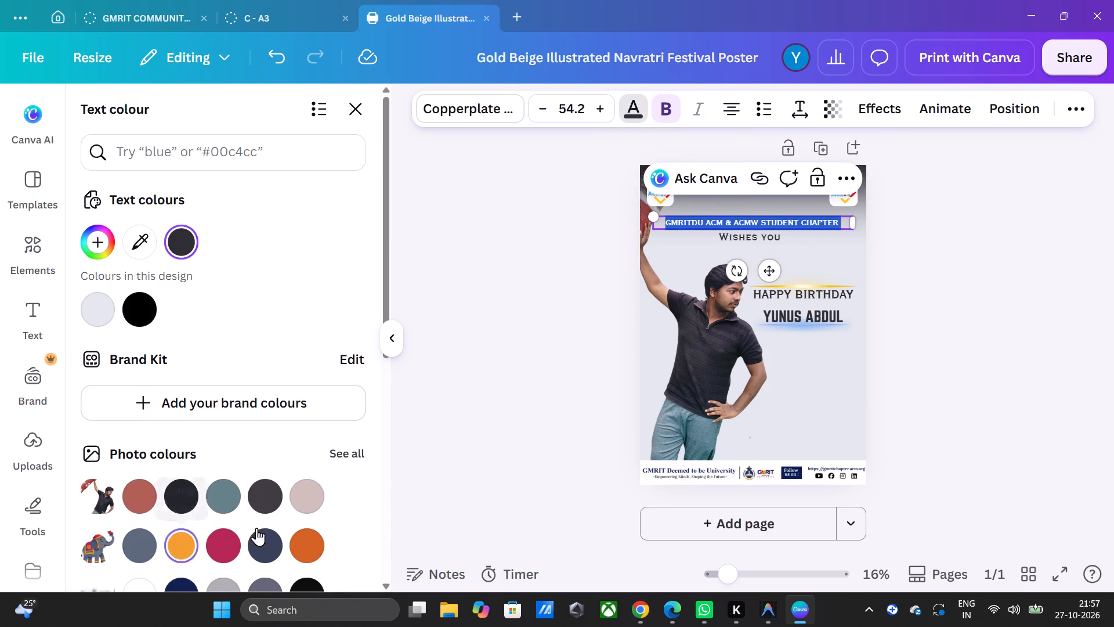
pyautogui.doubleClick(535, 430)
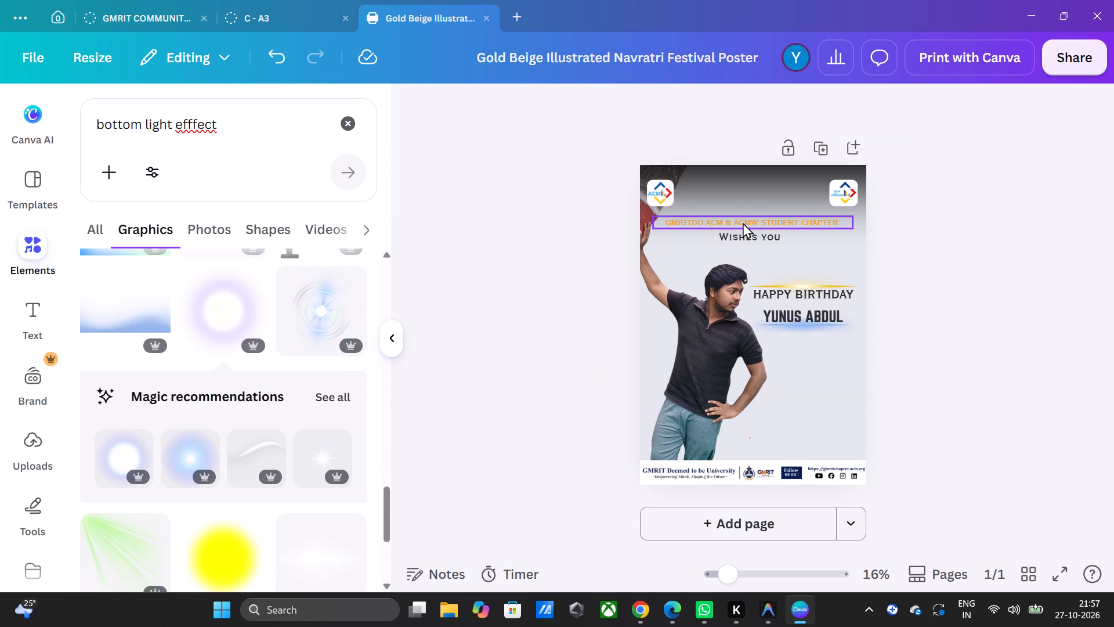
# Recolour the "GMRITDU ACM & ACMW Student Chapter" line with the darkest navy from the full set of default solid colours.
pyautogui.tripleClick(743, 222)
pyautogui.click(639, 113)
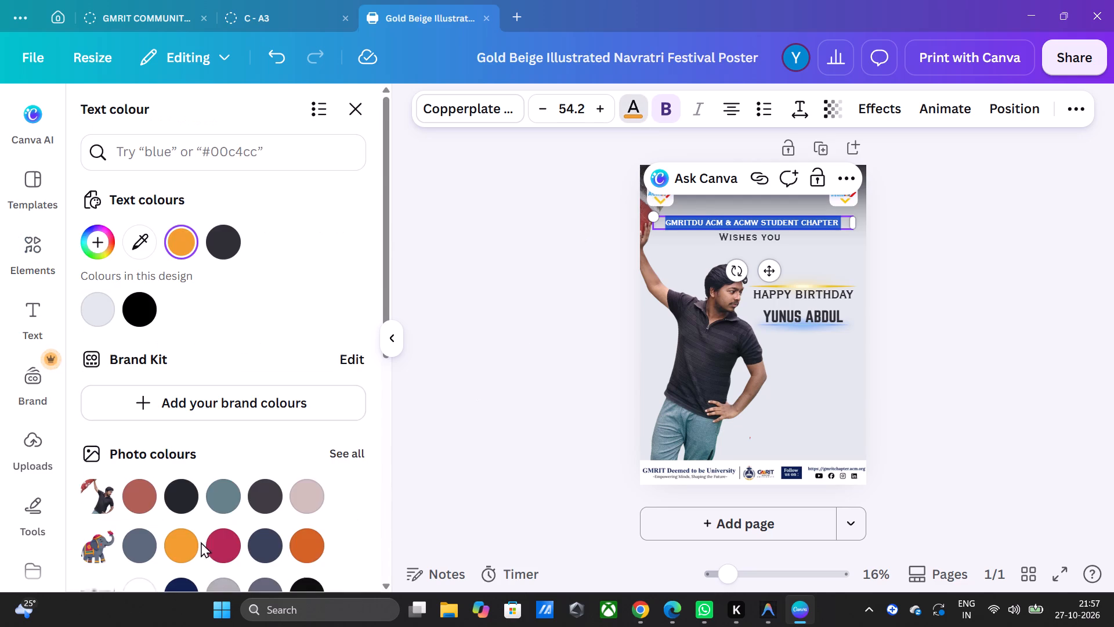
pyautogui.scroll(-3, 214, 518)
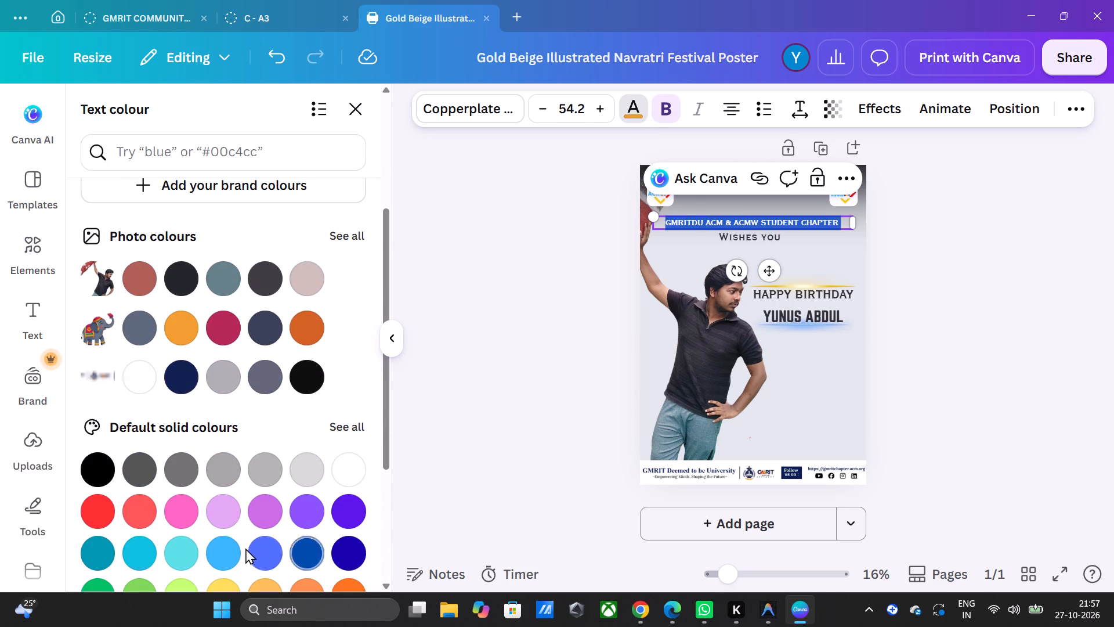
pyautogui.scroll(-2, 245, 546)
pyautogui.click(351, 285)
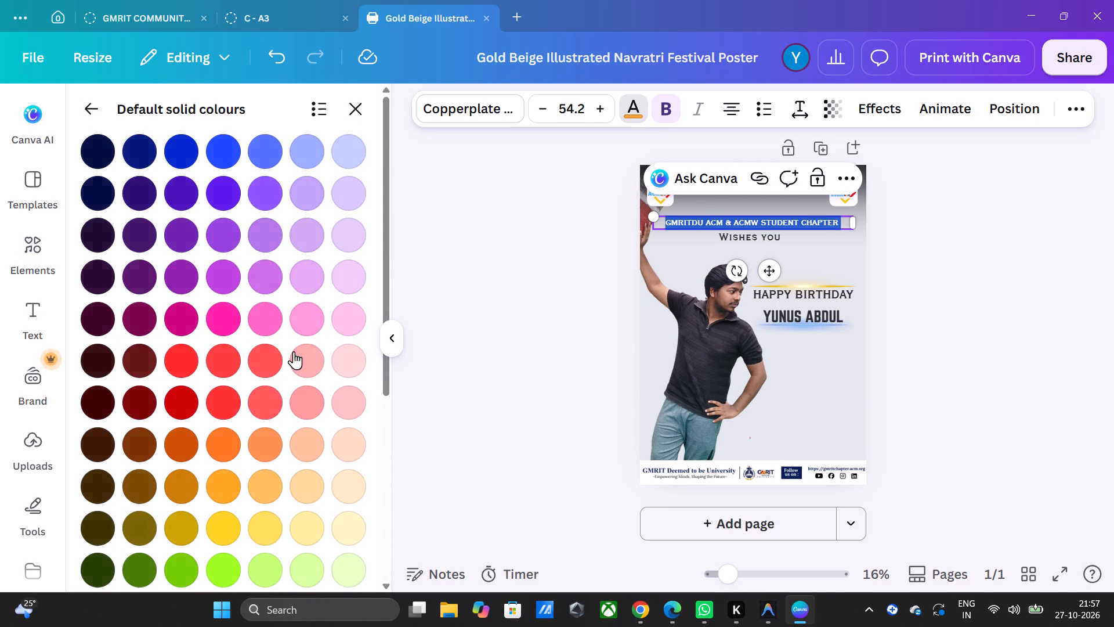
pyautogui.click(95, 147)
pyautogui.click(664, 267)
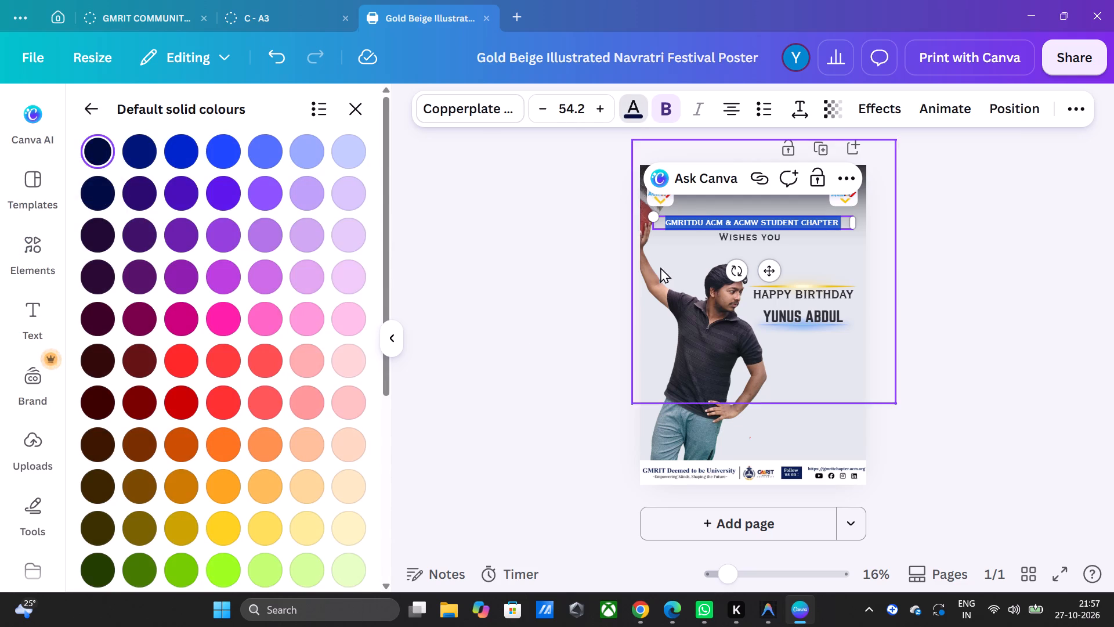
pyautogui.click(534, 301)
# Recolour the "Wishes you" text with the same dark navy as the chapter line.
pyautogui.doubleClick(740, 233)
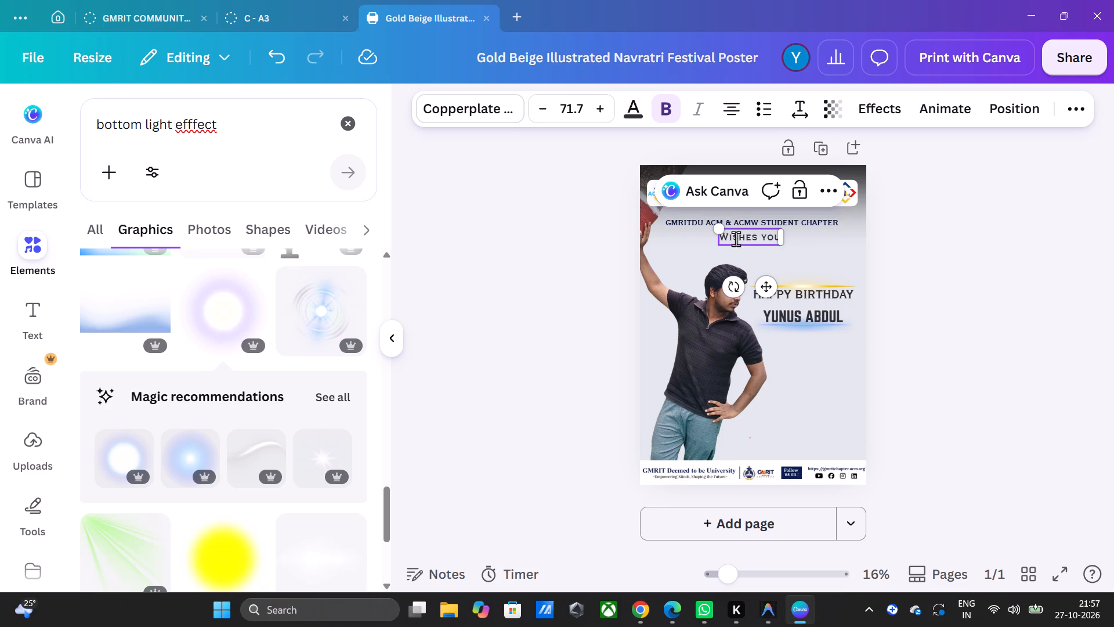
pyautogui.tripleClick(742, 239)
pyautogui.click(634, 109)
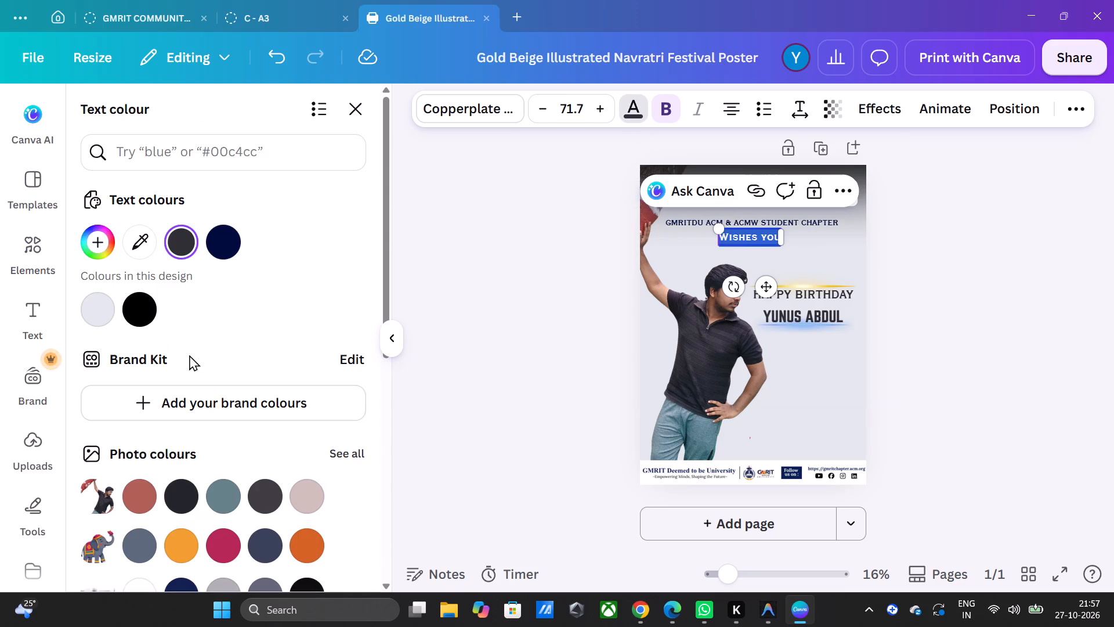
pyautogui.click(231, 239)
pyautogui.doubleClick(521, 302)
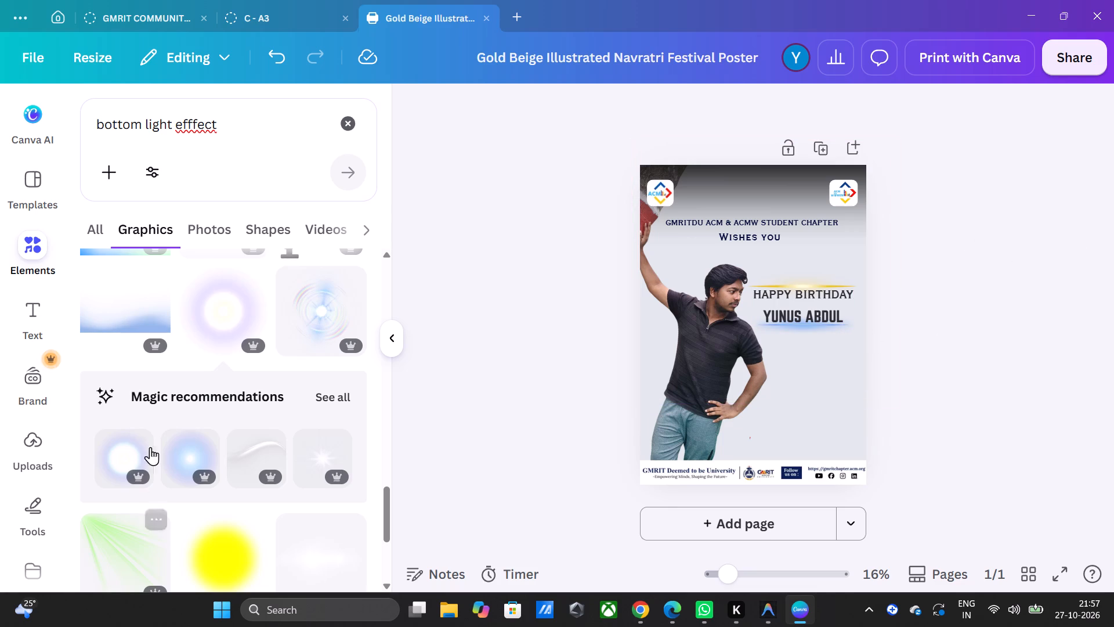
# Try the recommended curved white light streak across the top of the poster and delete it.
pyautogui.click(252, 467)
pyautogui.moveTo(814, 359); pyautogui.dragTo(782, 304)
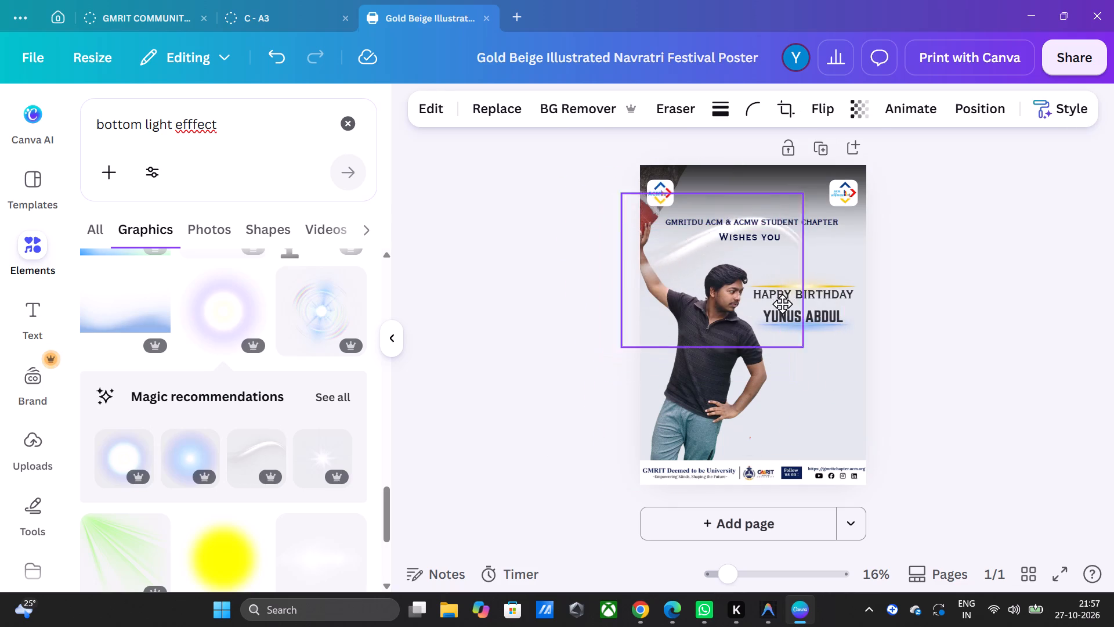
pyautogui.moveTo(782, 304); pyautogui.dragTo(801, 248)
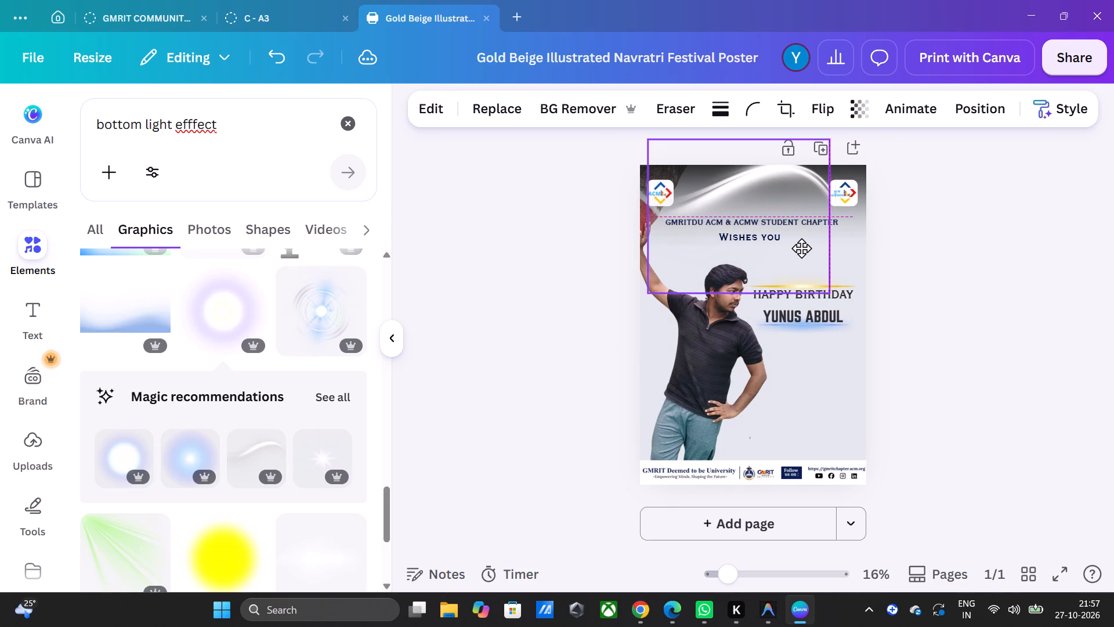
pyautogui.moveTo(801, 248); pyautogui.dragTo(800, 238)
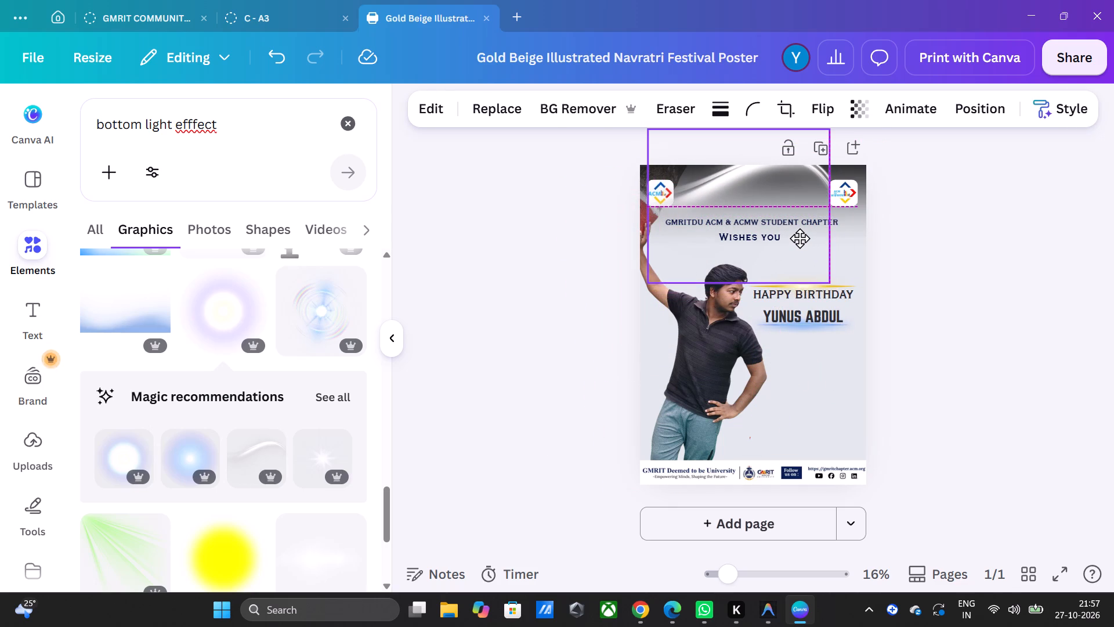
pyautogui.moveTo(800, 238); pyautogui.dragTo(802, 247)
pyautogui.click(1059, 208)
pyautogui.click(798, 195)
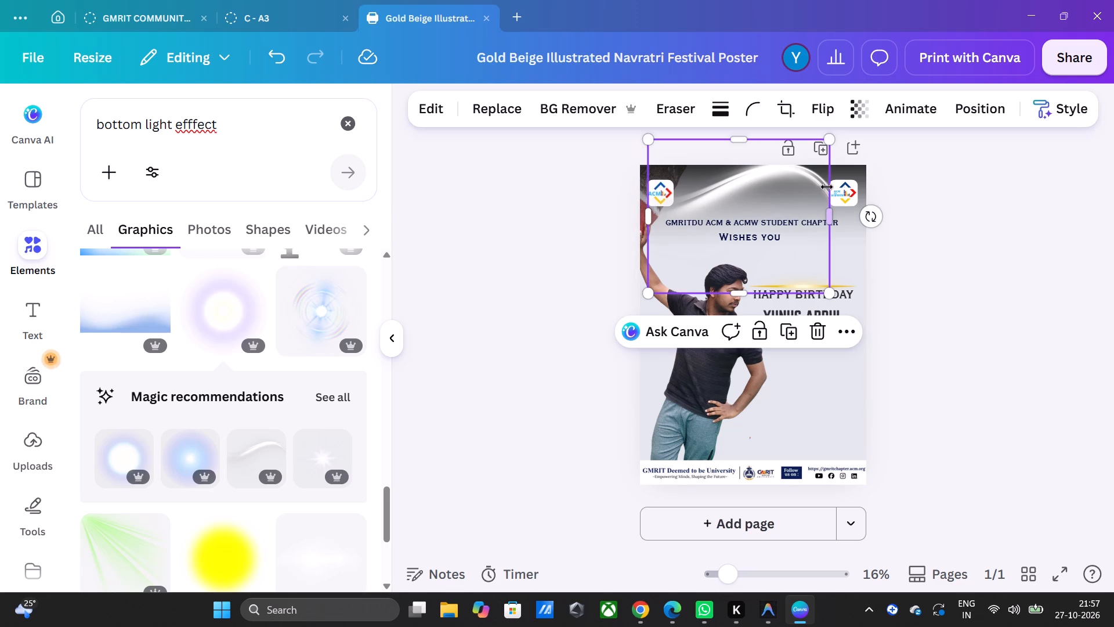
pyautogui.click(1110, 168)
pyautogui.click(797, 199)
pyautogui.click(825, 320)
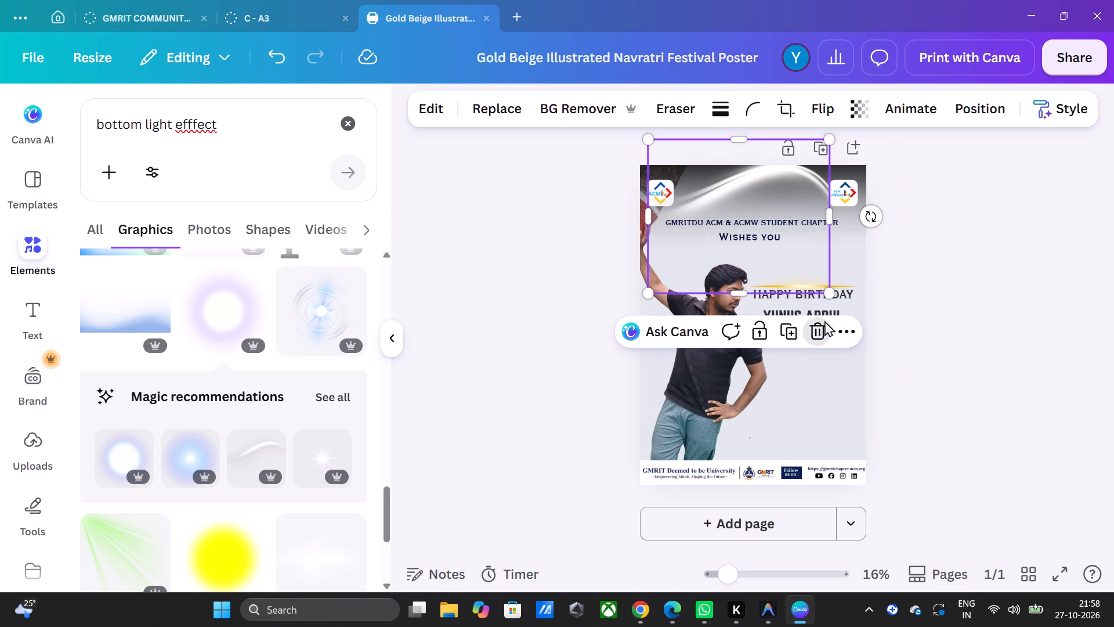
# From the full recommendations, add the faint horizontal white light streak and place it over the birthday person's name.
pyautogui.click(335, 396)
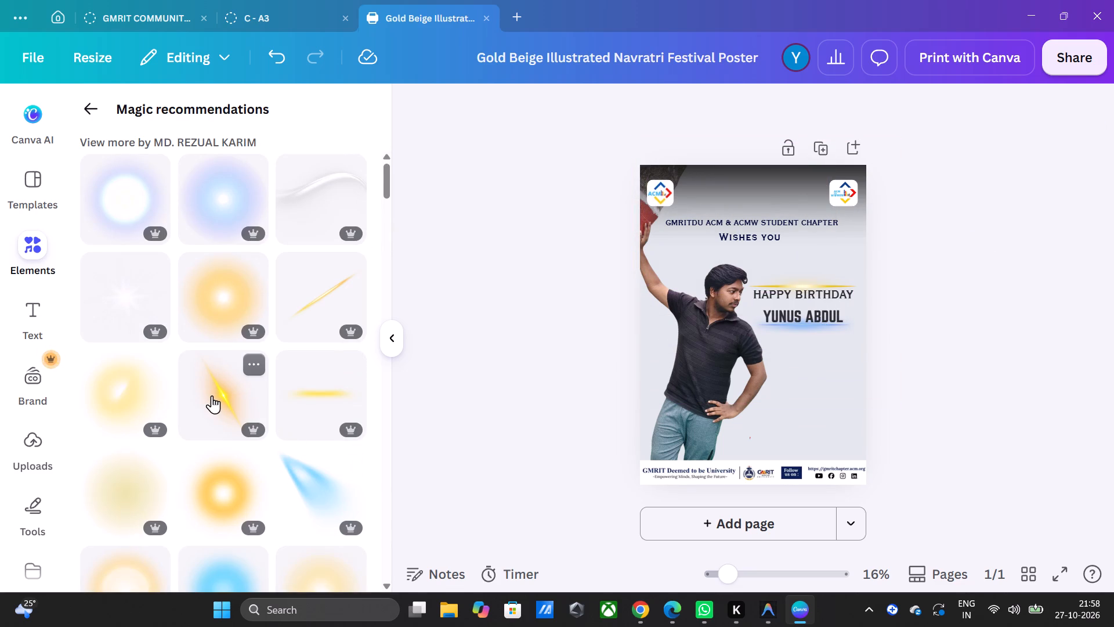
pyautogui.scroll(-4, 205, 415)
pyautogui.click(230, 406)
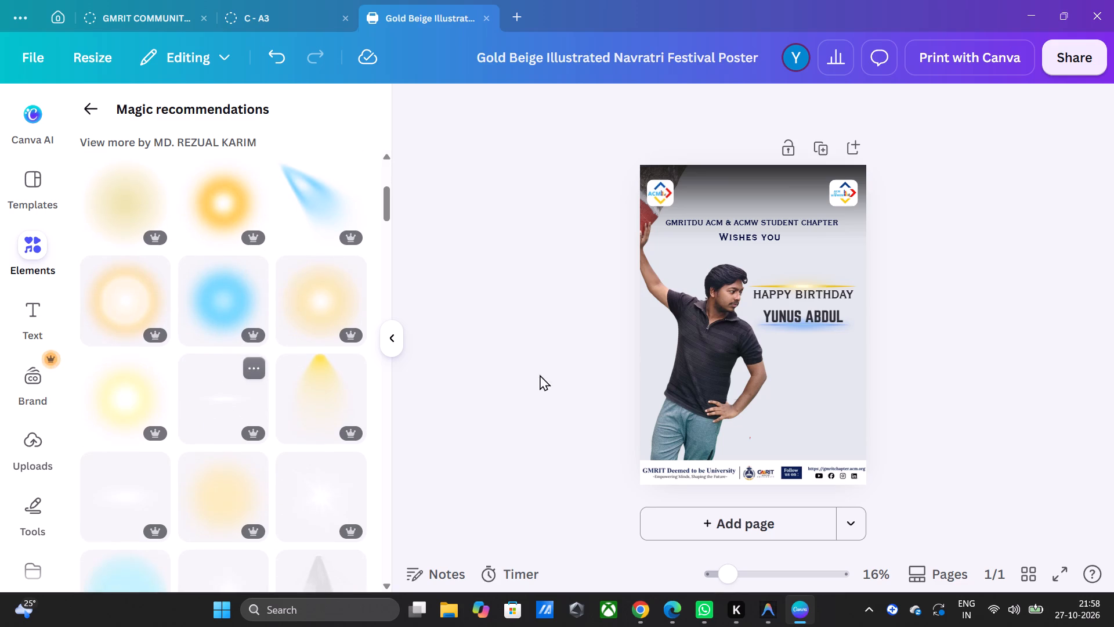
pyautogui.moveTo(776, 332); pyautogui.dragTo(818, 326)
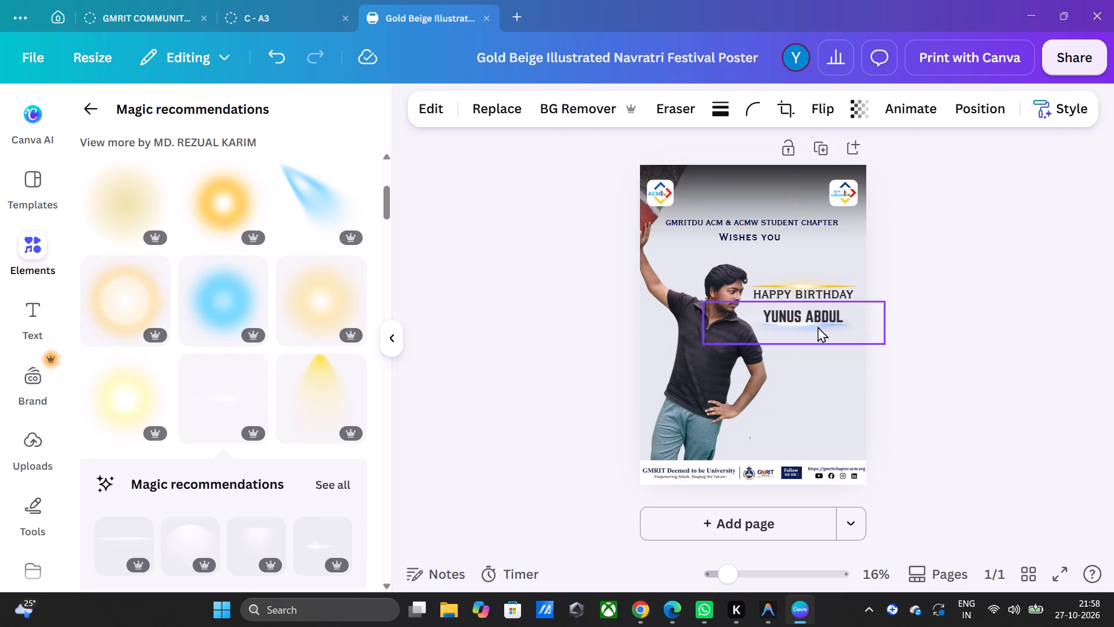
pyautogui.moveTo(818, 326); pyautogui.dragTo(822, 311)
pyautogui.click(914, 280)
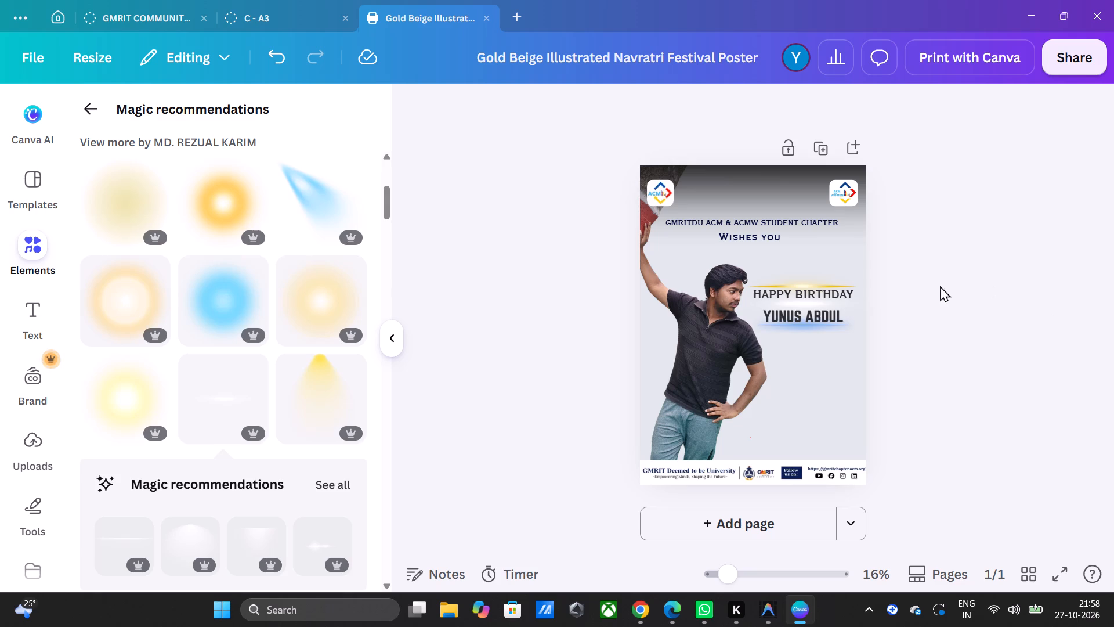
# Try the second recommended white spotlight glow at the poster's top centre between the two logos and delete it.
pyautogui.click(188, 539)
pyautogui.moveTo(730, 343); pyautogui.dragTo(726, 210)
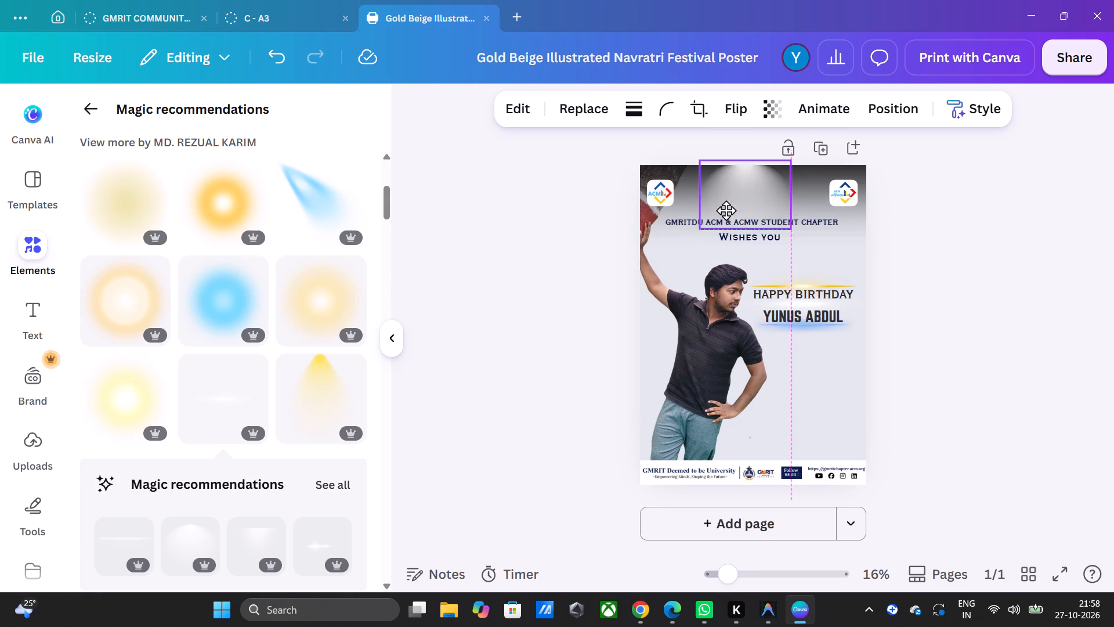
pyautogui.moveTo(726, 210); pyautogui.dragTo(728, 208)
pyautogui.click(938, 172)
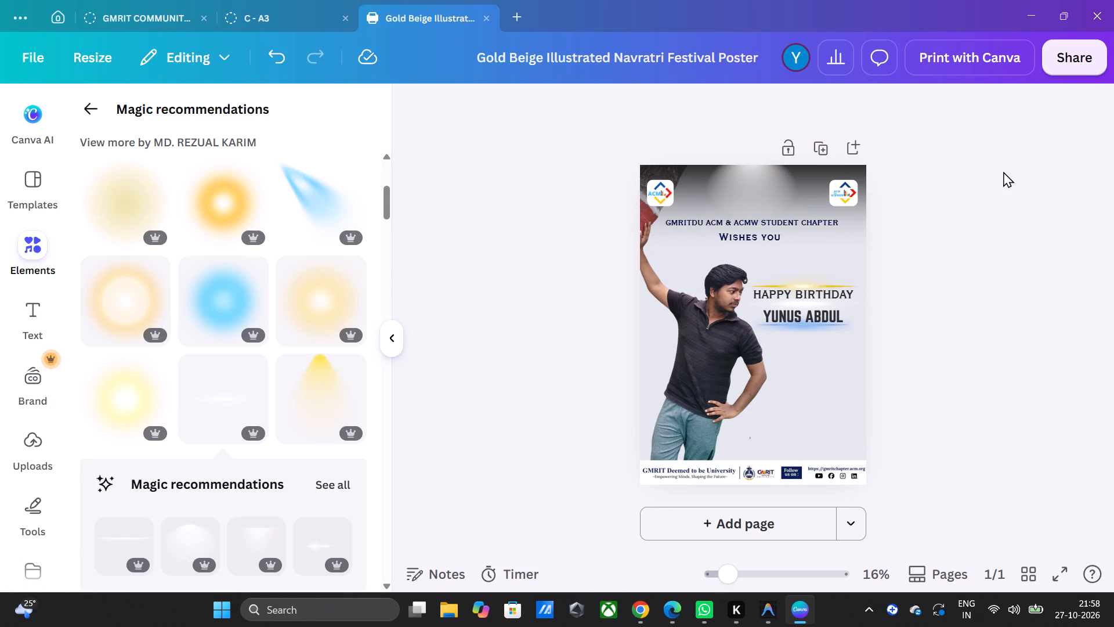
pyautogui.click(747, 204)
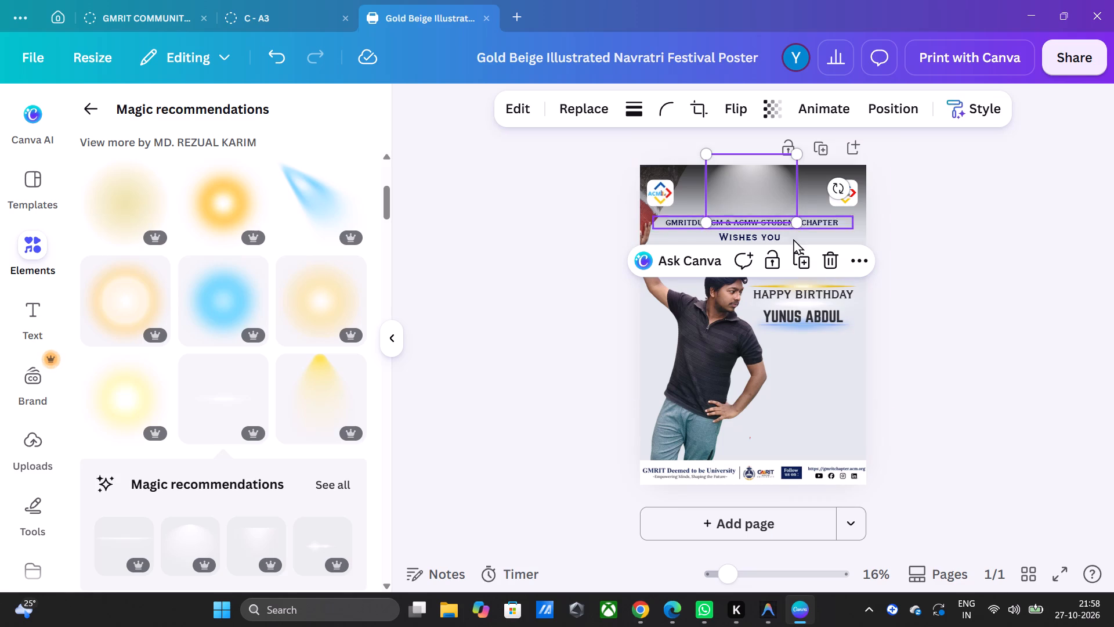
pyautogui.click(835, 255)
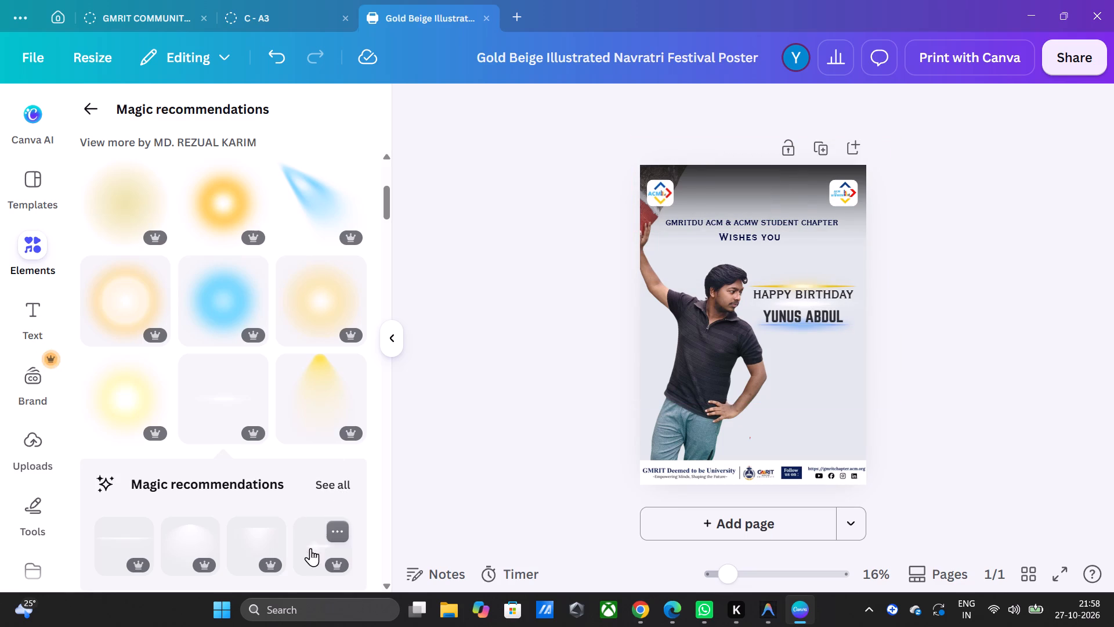
# Add the third recommended white light graphic and centre it near the top of the poster, over the chapter heading.
pyautogui.click(265, 554)
pyautogui.moveTo(721, 349); pyautogui.dragTo(719, 251)
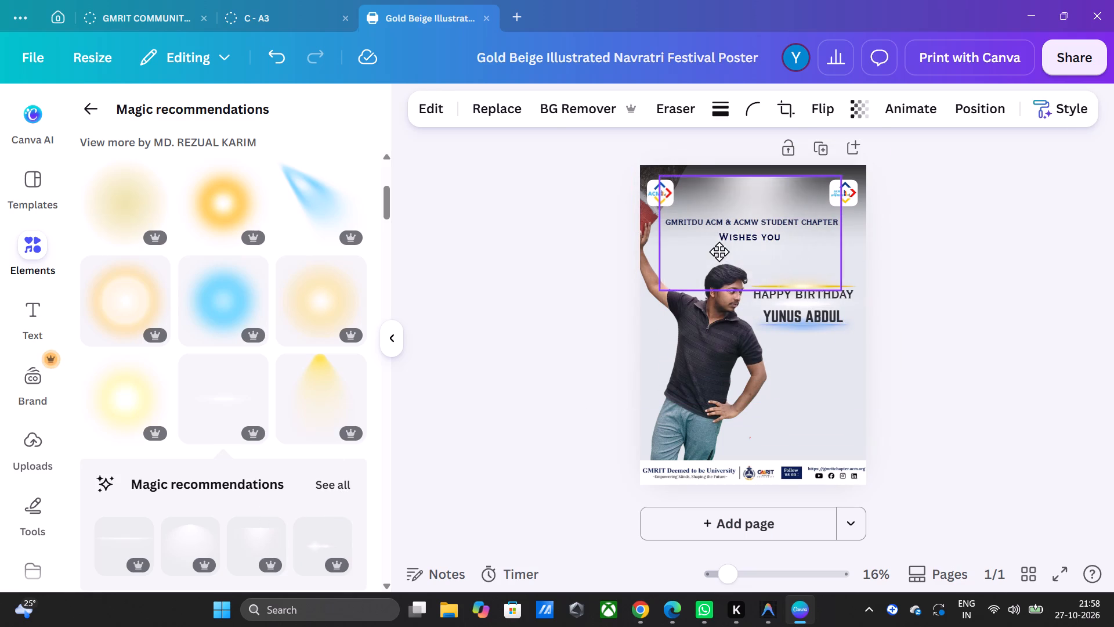
pyautogui.moveTo(719, 251); pyautogui.dragTo(722, 250)
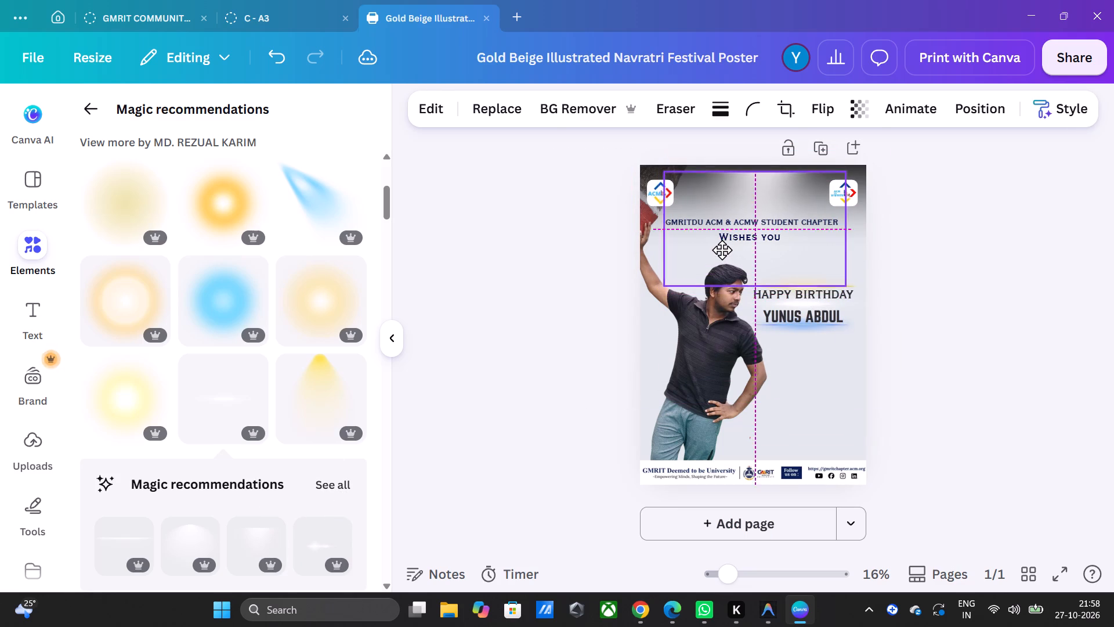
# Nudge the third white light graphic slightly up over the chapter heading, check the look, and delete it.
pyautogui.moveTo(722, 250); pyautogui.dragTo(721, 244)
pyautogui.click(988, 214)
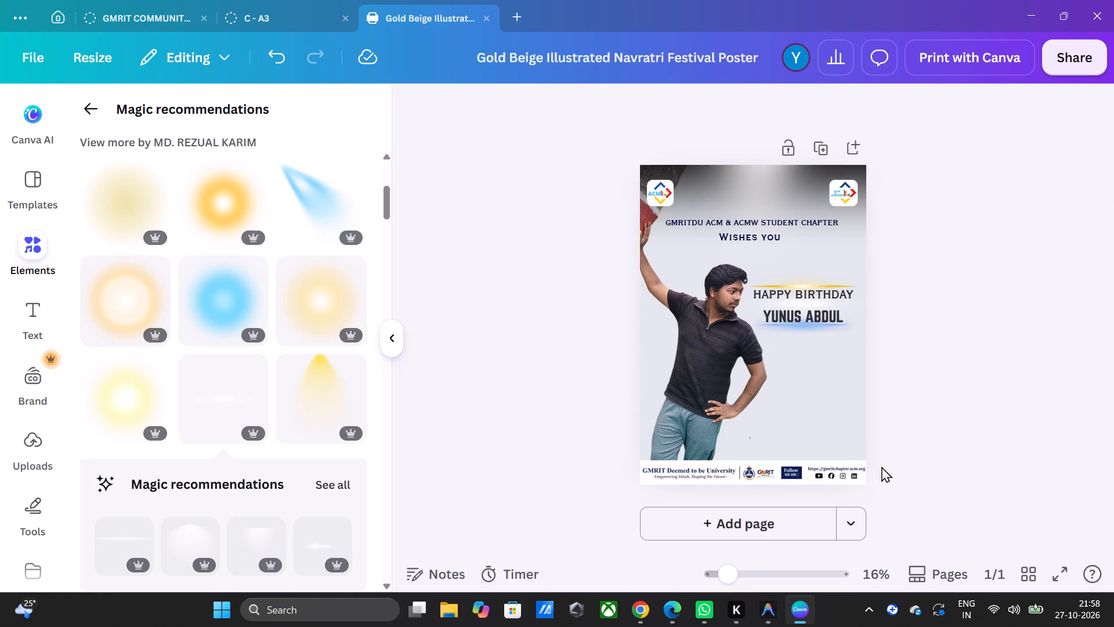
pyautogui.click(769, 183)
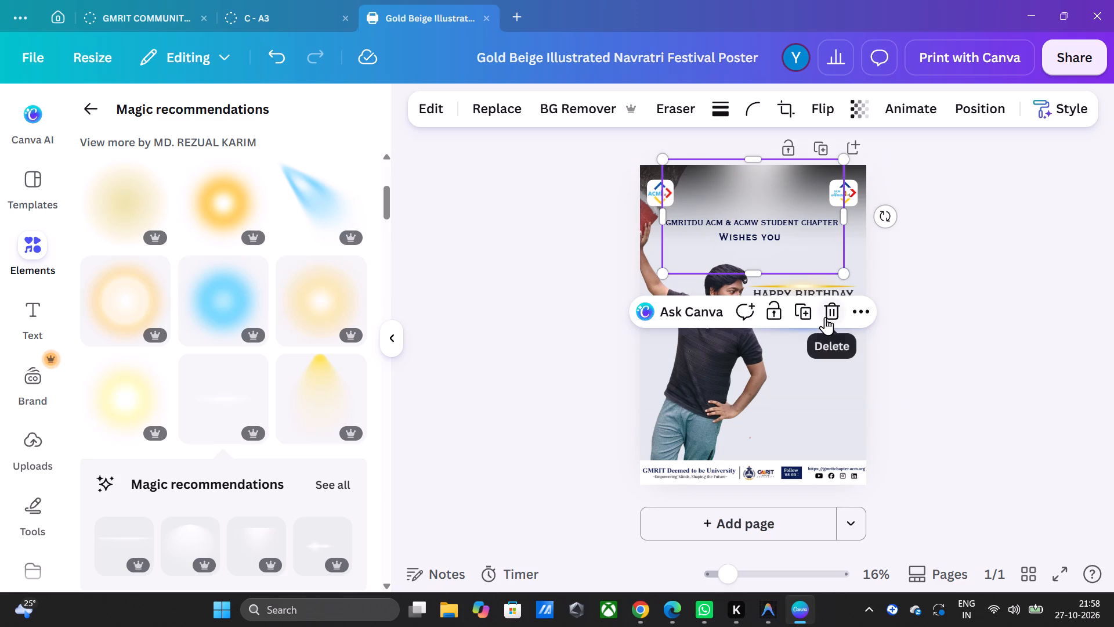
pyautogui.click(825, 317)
# Add the first recommended white light streak, move it to the poster's top edge and enlarge it to span nearly the full page width.
pyautogui.click(110, 547)
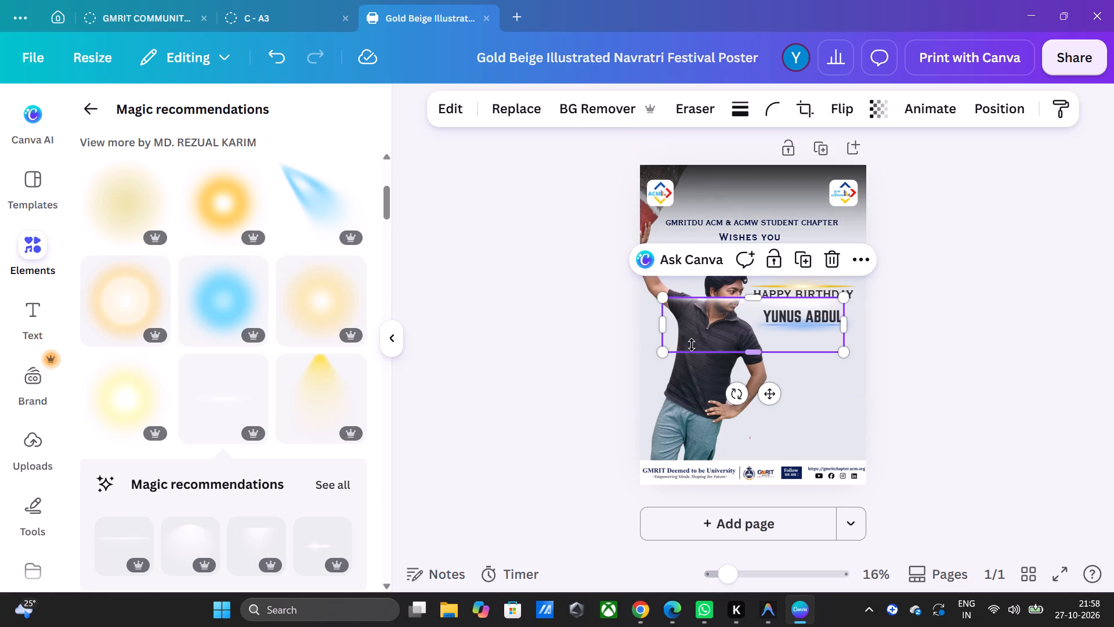
pyautogui.moveTo(700, 327); pyautogui.dragTo(695, 196)
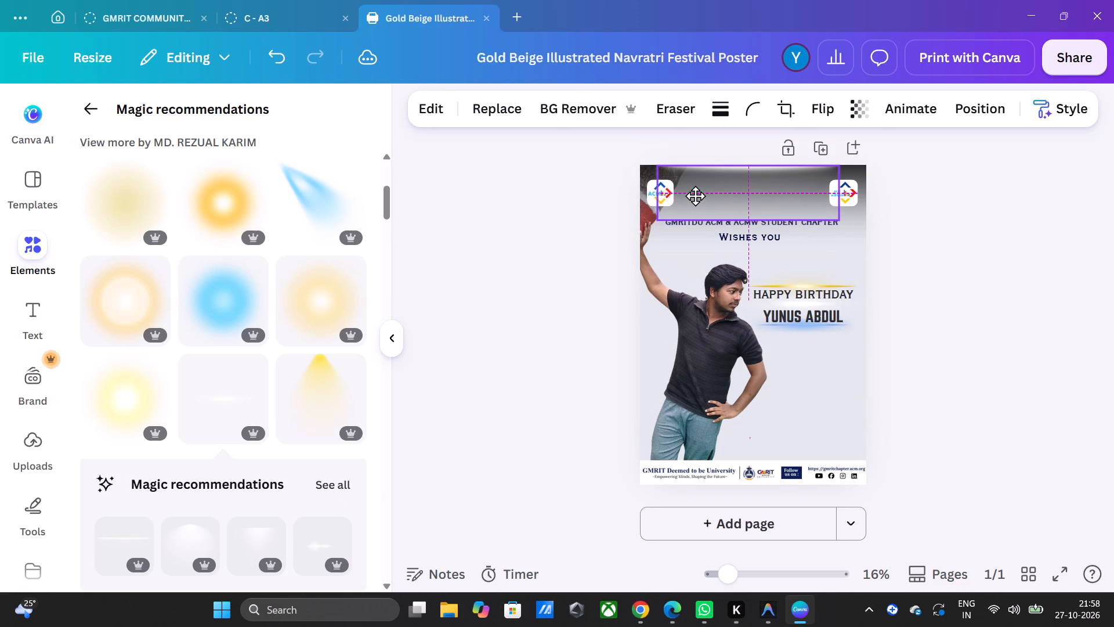
pyautogui.moveTo(695, 196); pyautogui.dragTo(698, 195)
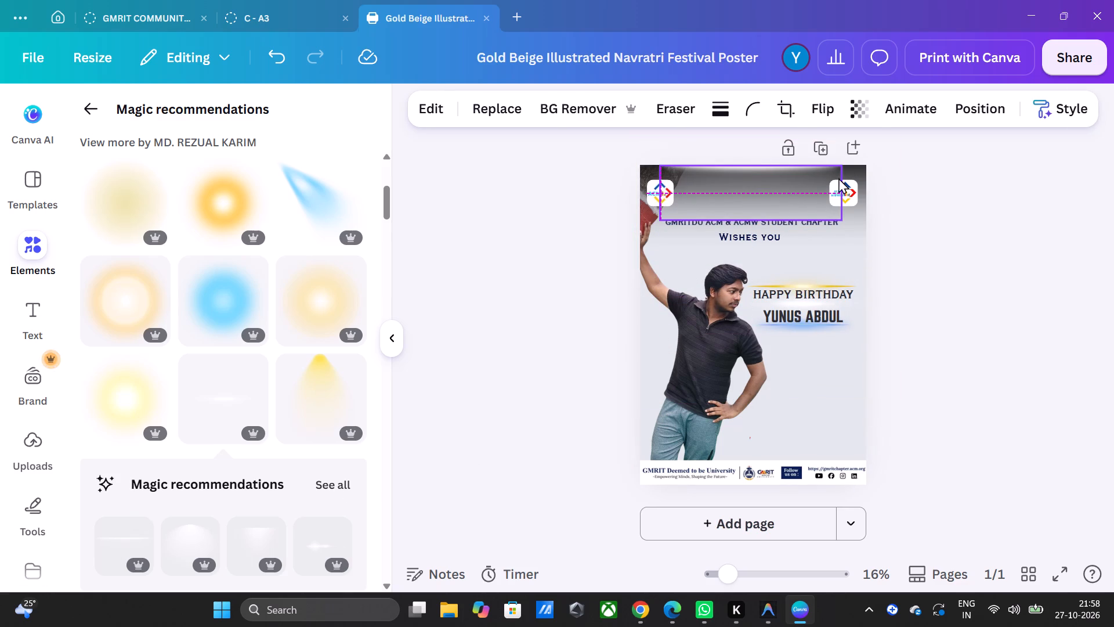
pyautogui.click(1058, 142)
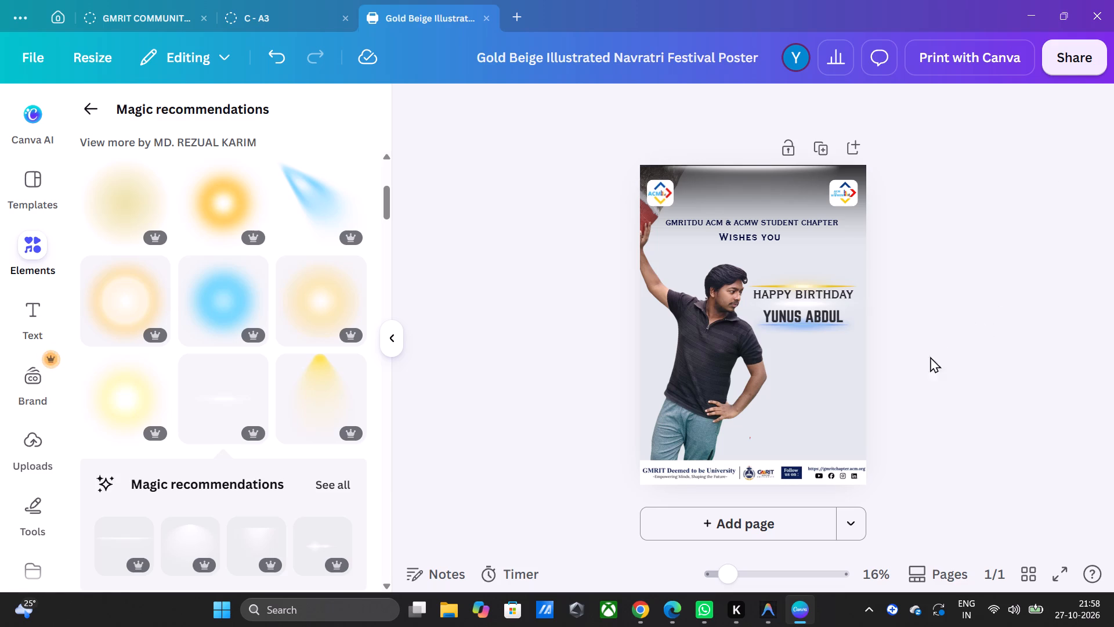
pyautogui.moveTo(776, 175); pyautogui.dragTo(775, 169)
pyautogui.moveTo(842, 211); pyautogui.dragTo(873, 246)
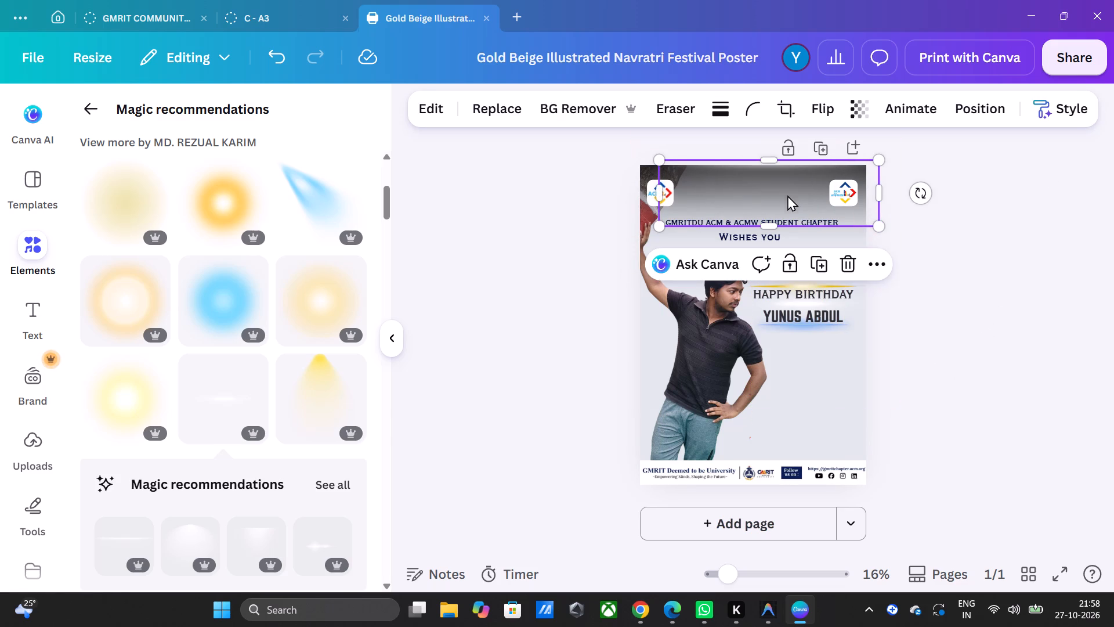
pyautogui.moveTo(784, 192); pyautogui.dragTo(772, 198)
pyautogui.click(873, 191)
pyautogui.click(910, 171)
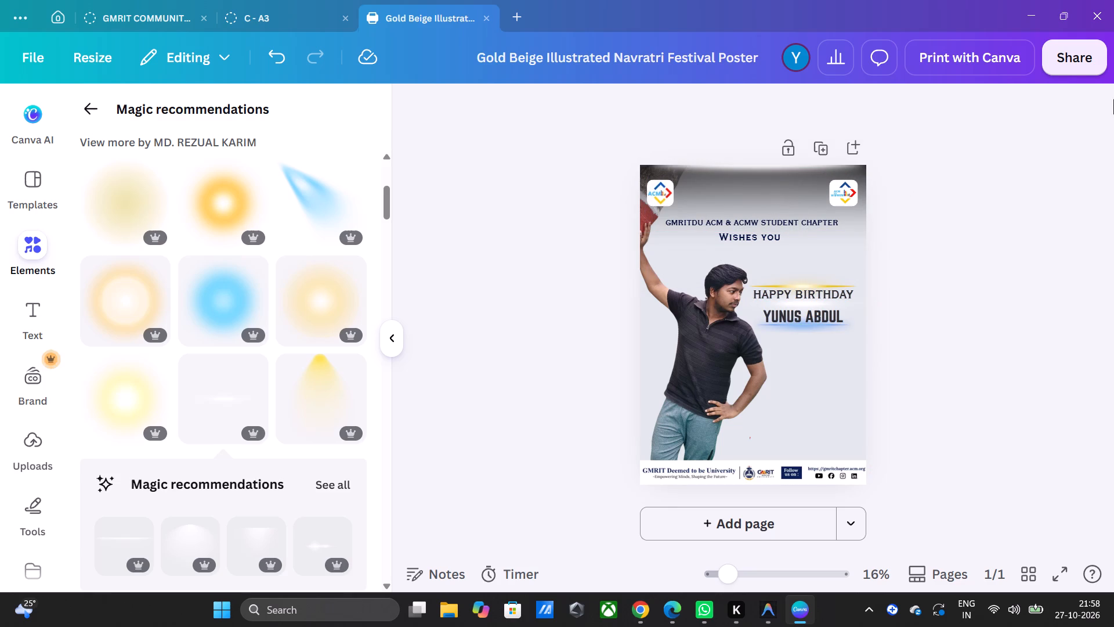
# Copy the poster design's share link and close the sharing options.
pyautogui.click(1079, 69)
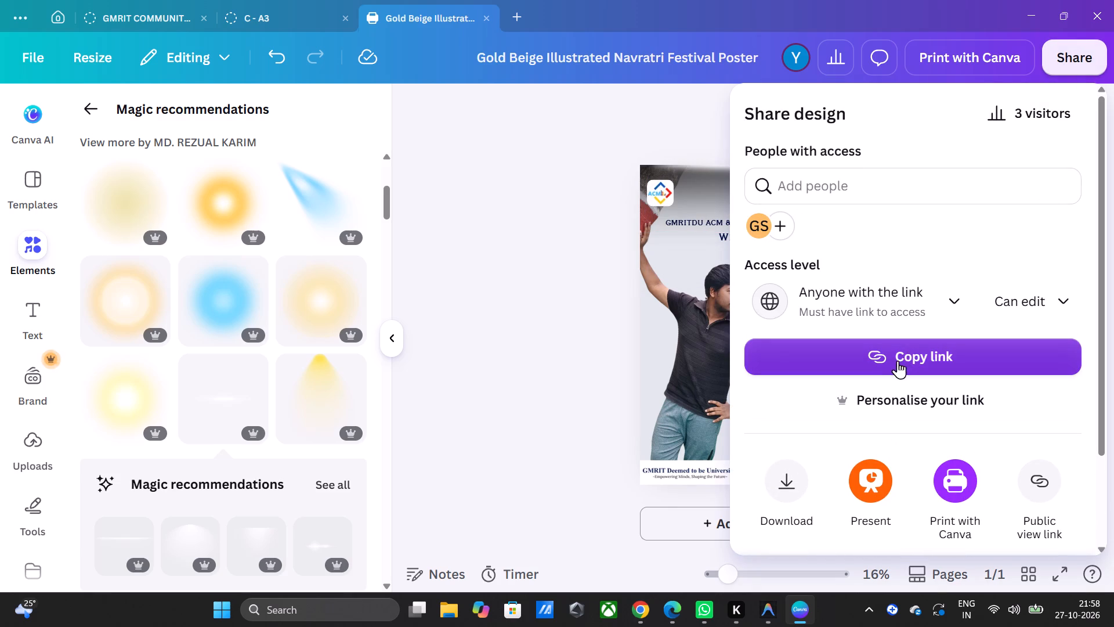
pyautogui.click(898, 361)
pyautogui.click(560, 358)
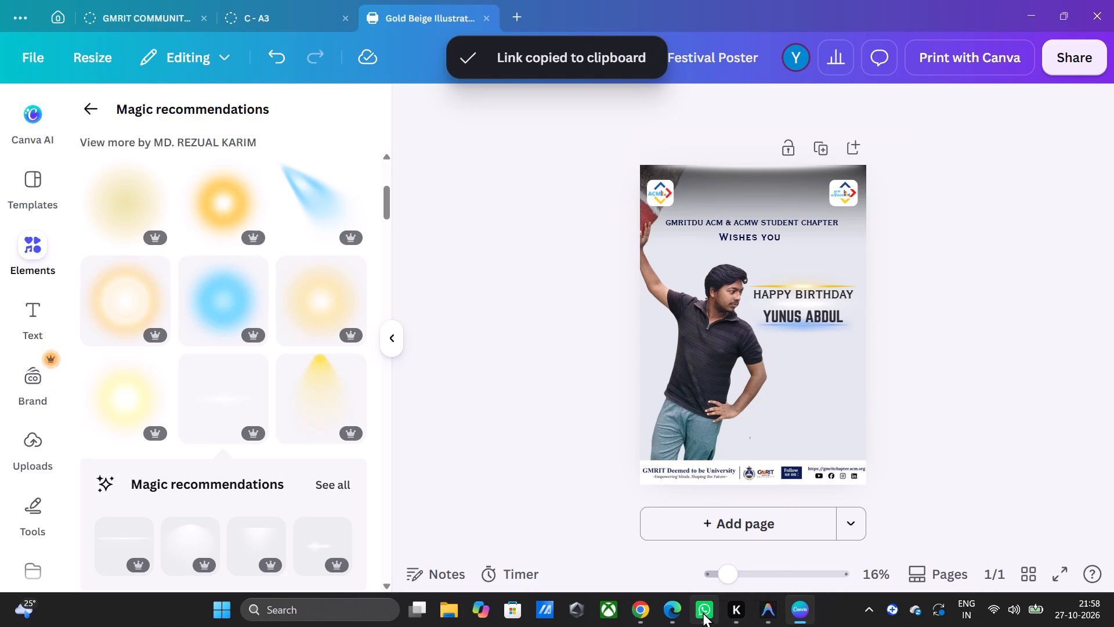
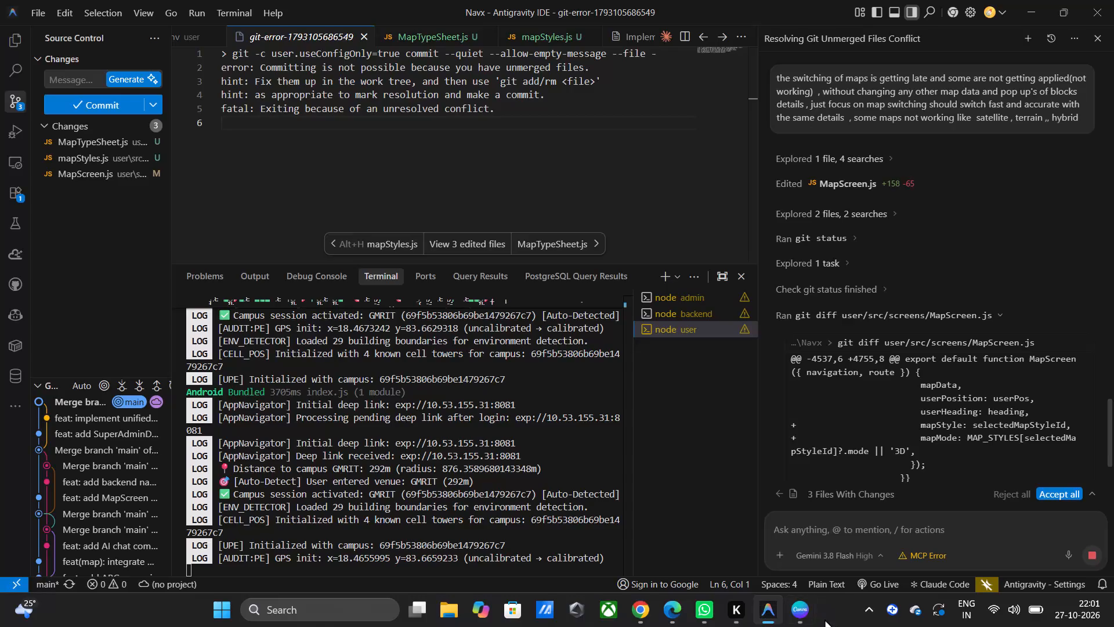
# Switch to Canva, delete the white light graphic behind the logos at the top of the poster, and collapse the Magic recommendations.
pyautogui.click(804, 608)
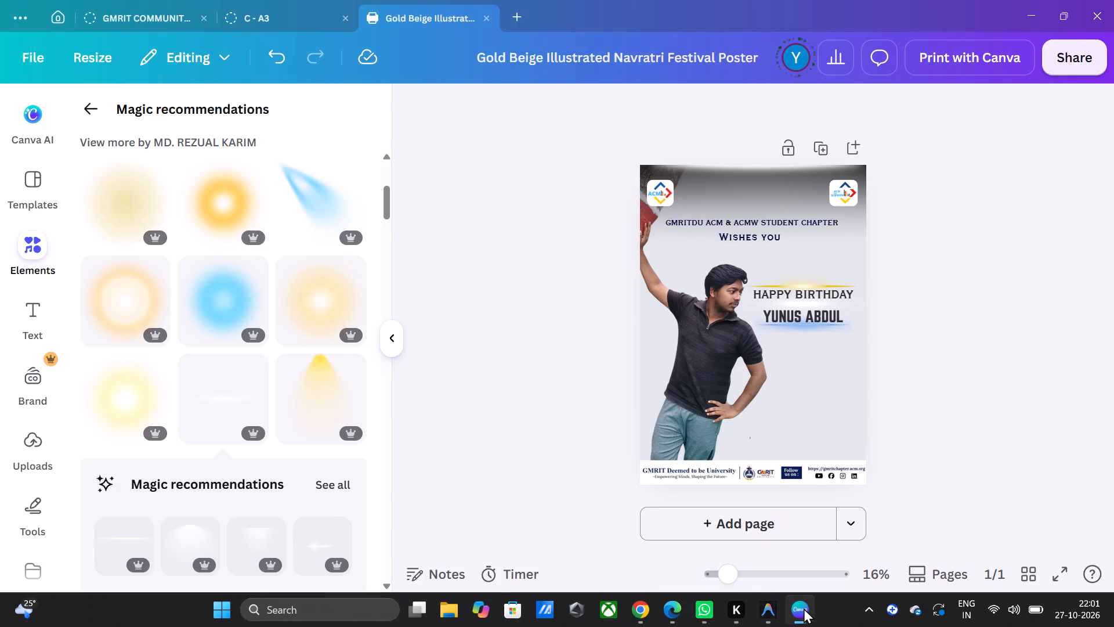
pyautogui.click(921, 283)
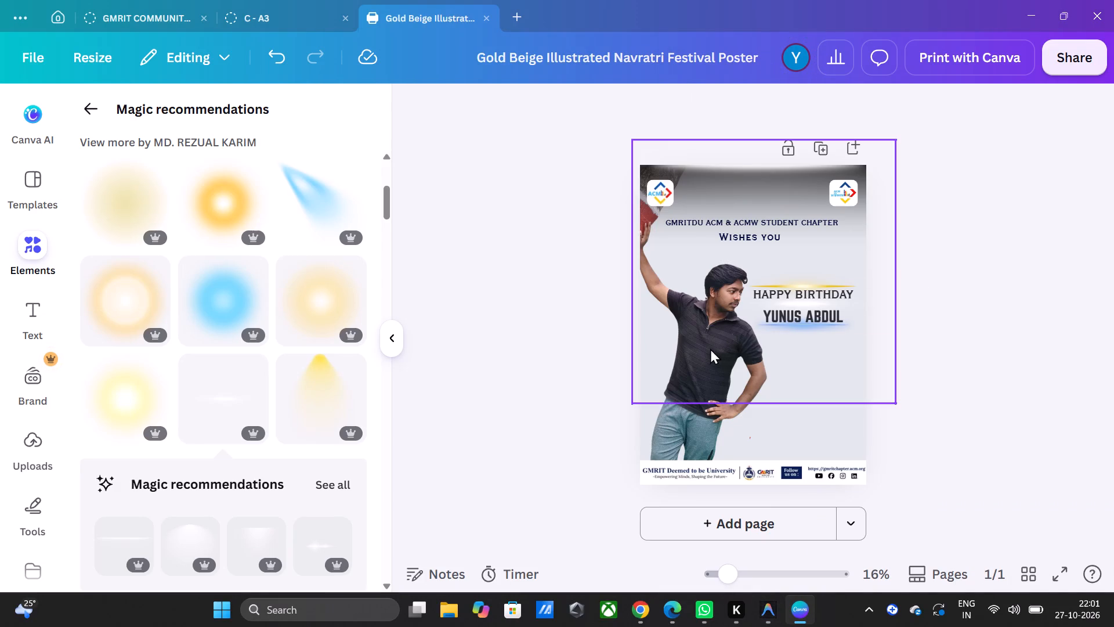
pyautogui.click(756, 183)
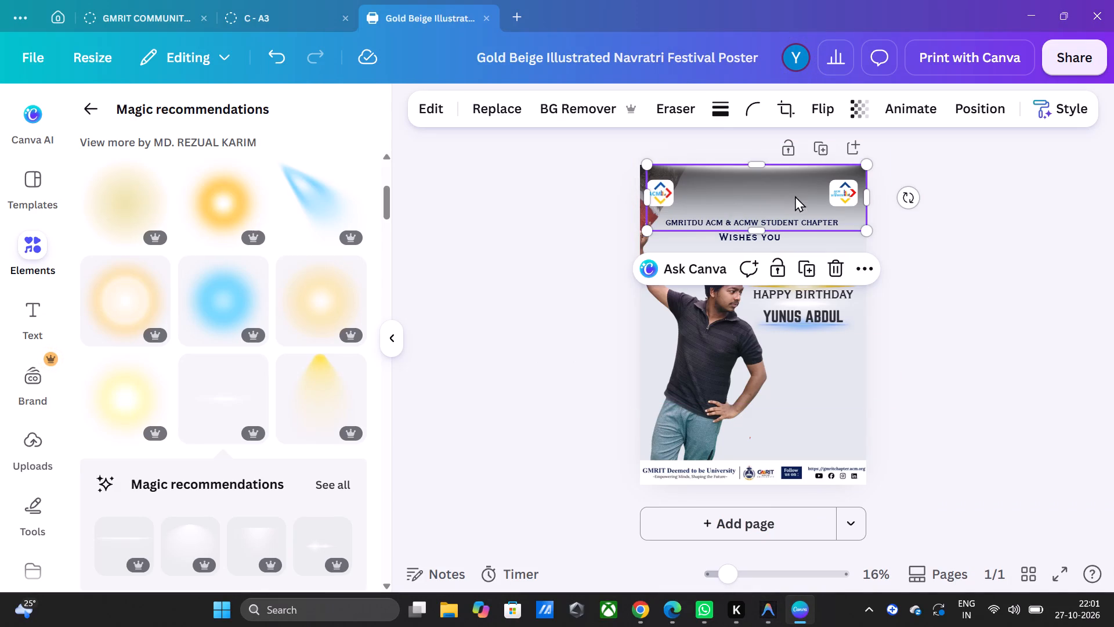
pyautogui.click(833, 272)
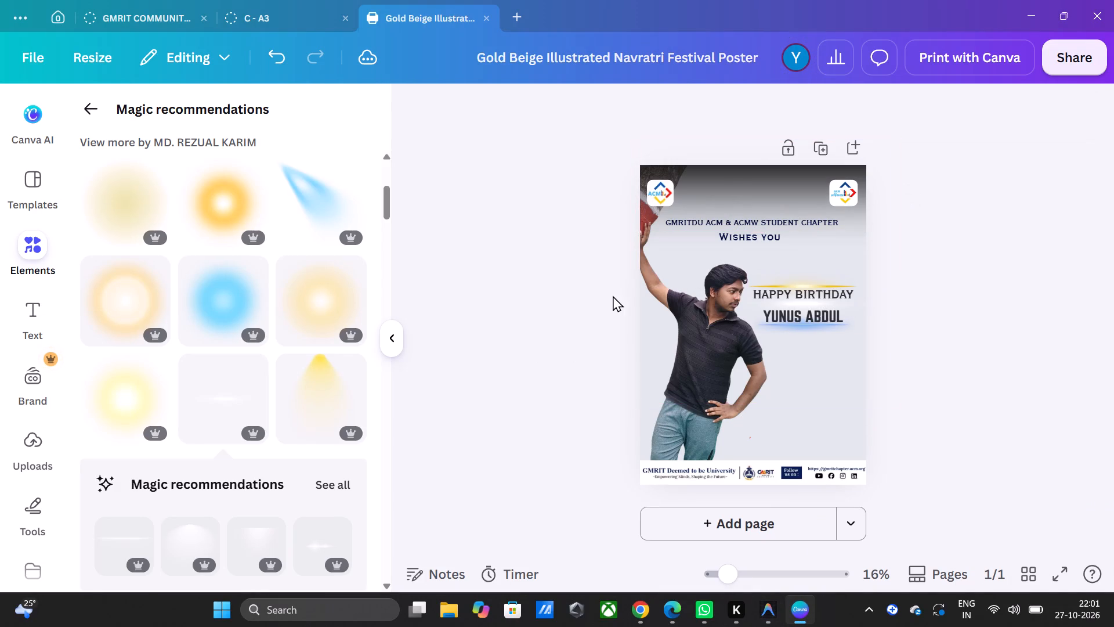
pyautogui.click(399, 336)
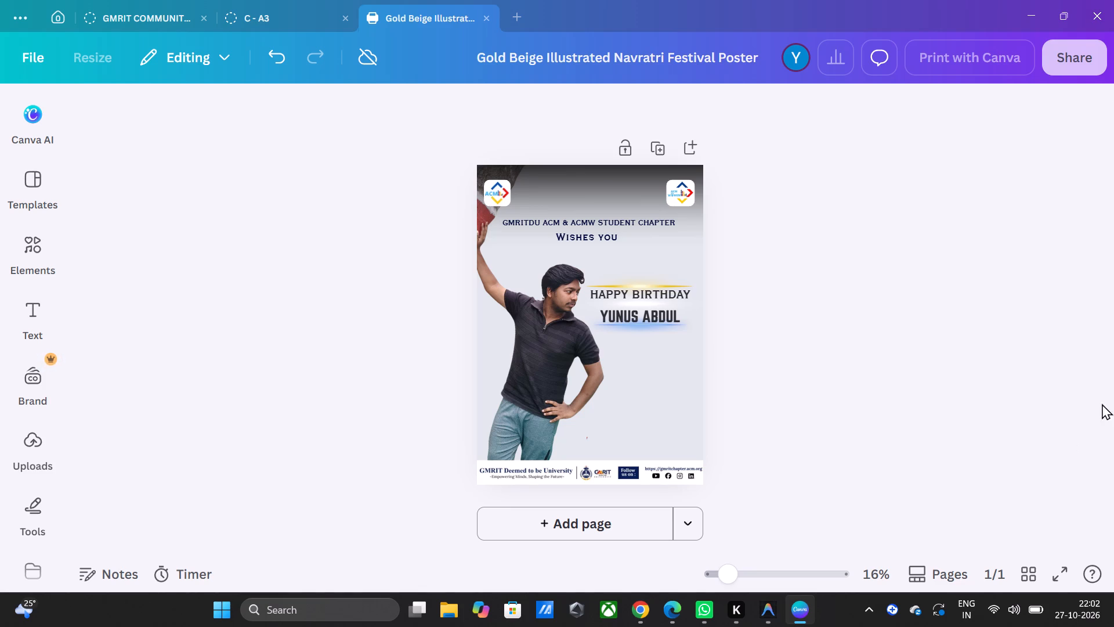
# Check the computer's Wi-Fi connection in the system quick settings and return to the poster.
pyautogui.click(1008, 625)
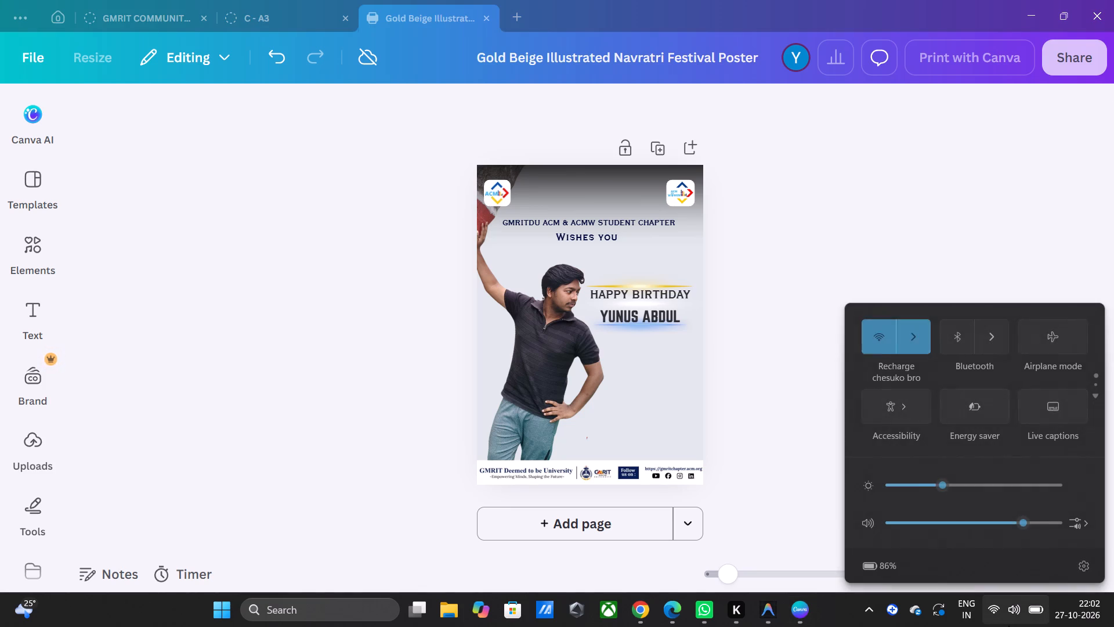
pyautogui.click(931, 253)
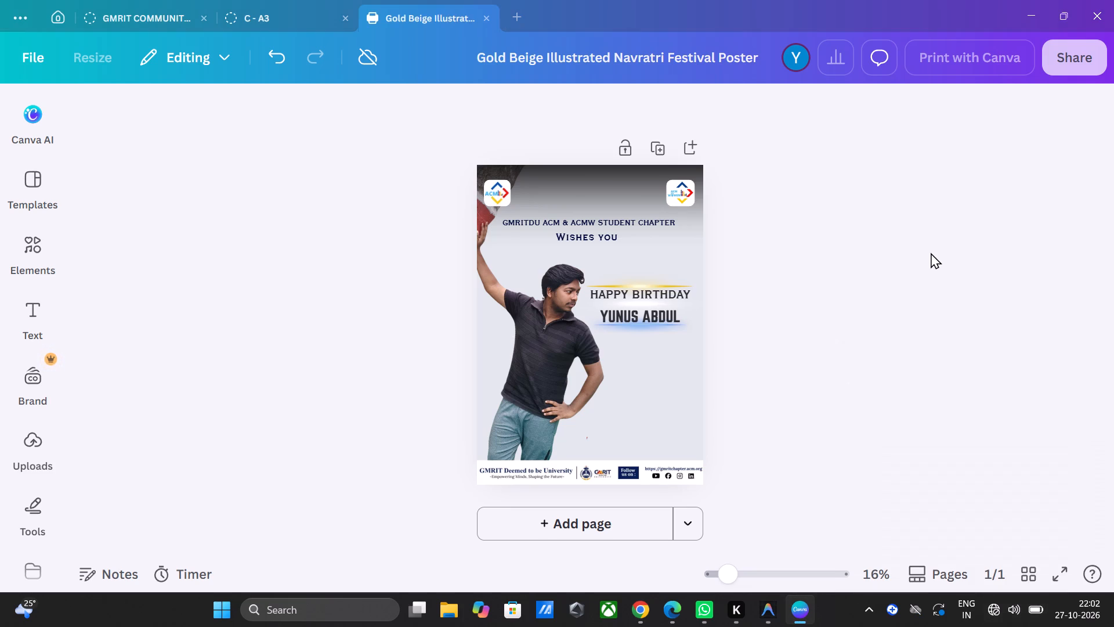
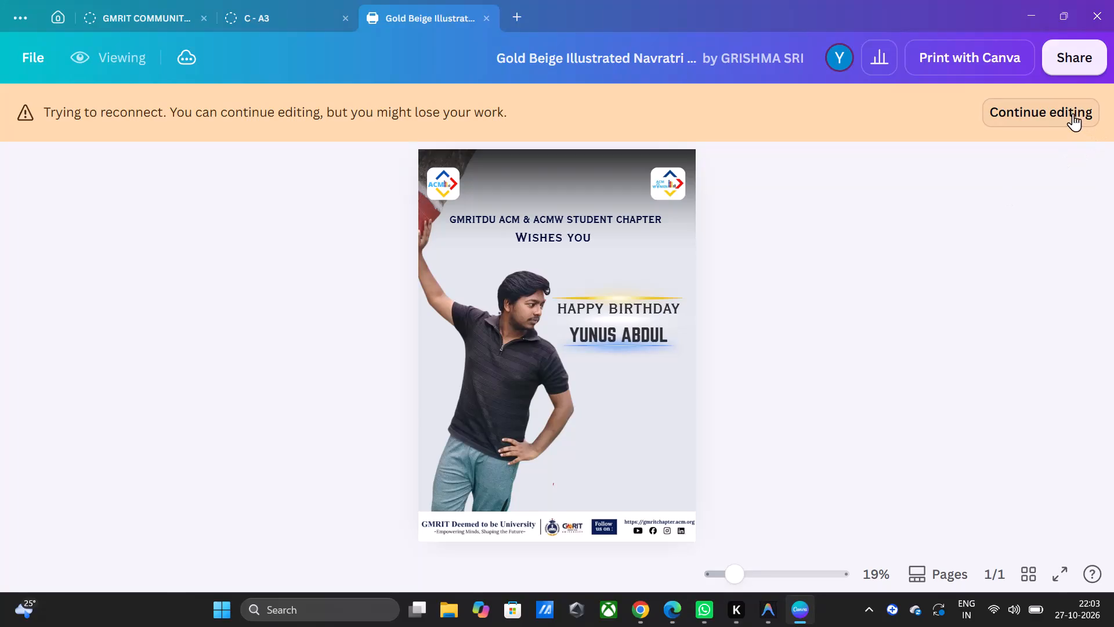
# Resume editing the birthday poster design.
pyautogui.click(1071, 110)
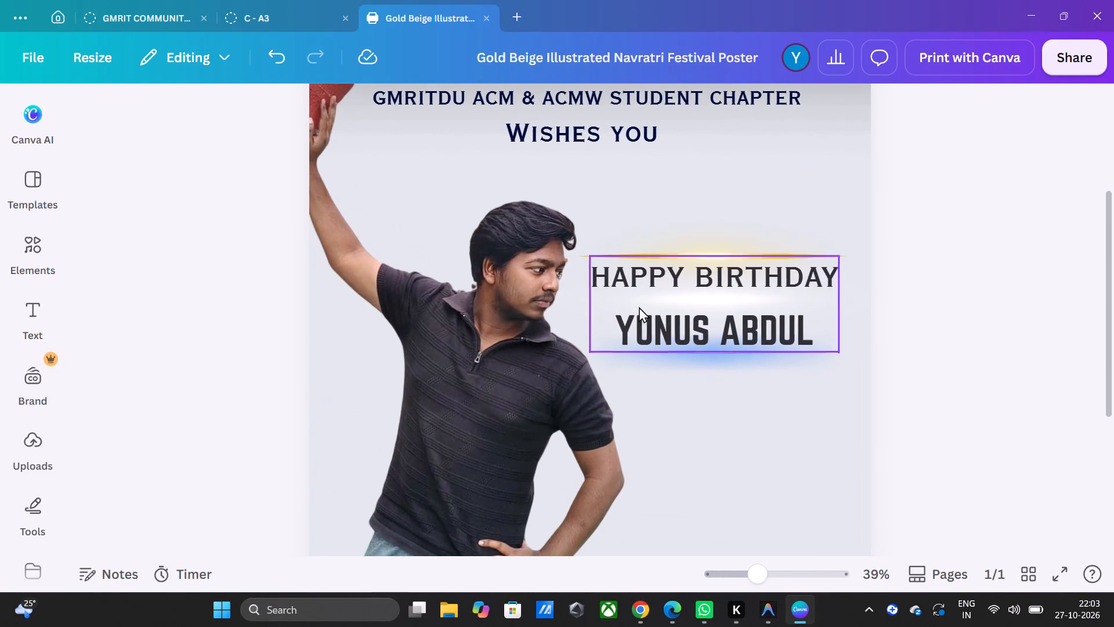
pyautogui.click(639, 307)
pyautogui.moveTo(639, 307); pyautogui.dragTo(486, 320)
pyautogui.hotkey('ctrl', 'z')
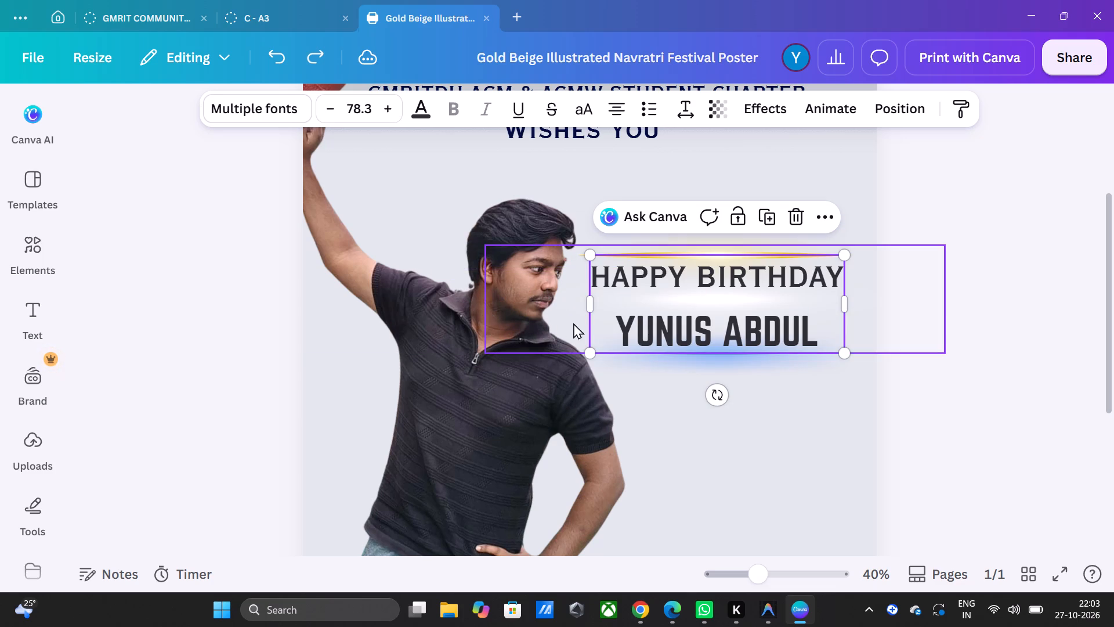
# Move the white light flare out from behind the HAPPY BIRTHDAY text block and delete it.
pyautogui.click(556, 309)
pyautogui.moveTo(556, 309); pyautogui.dragTo(548, 320)
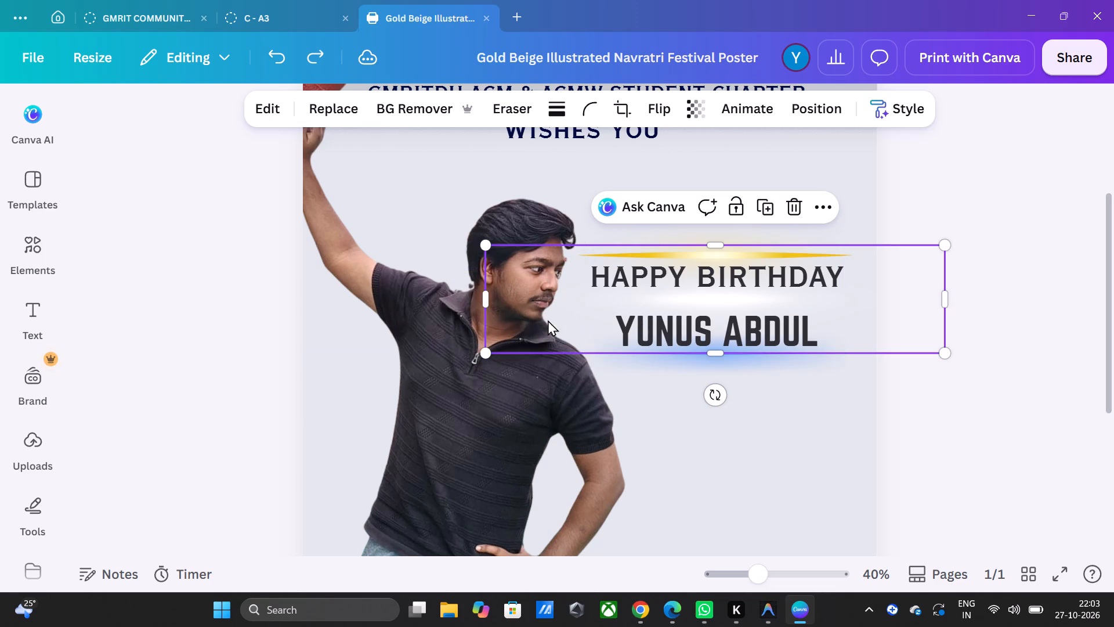
pyautogui.moveTo(548, 320); pyautogui.dragTo(507, 418)
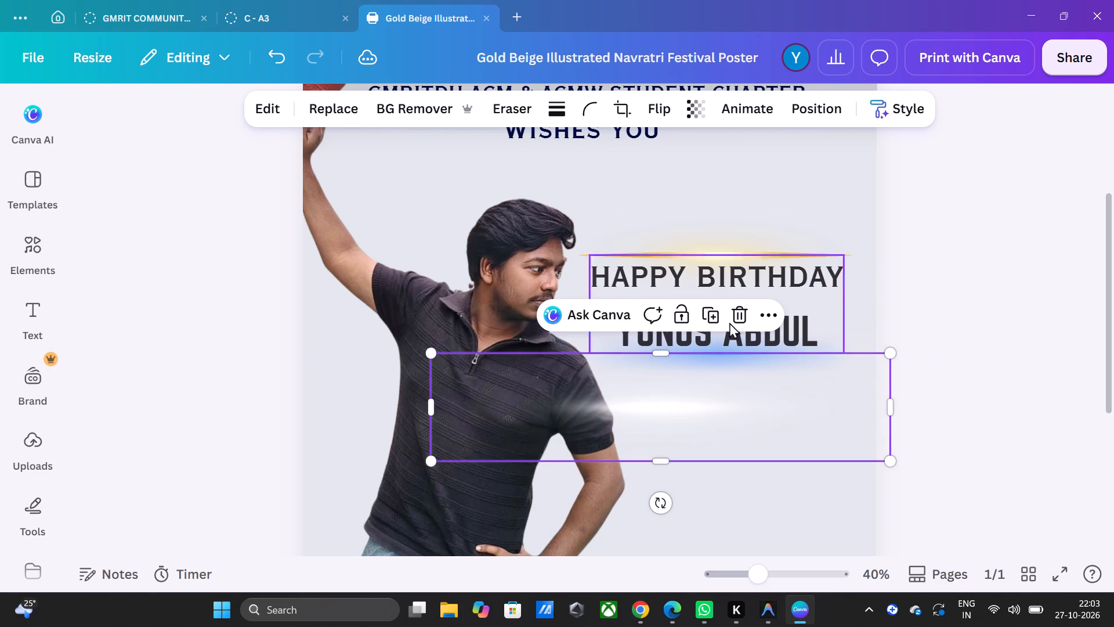
pyautogui.click(742, 315)
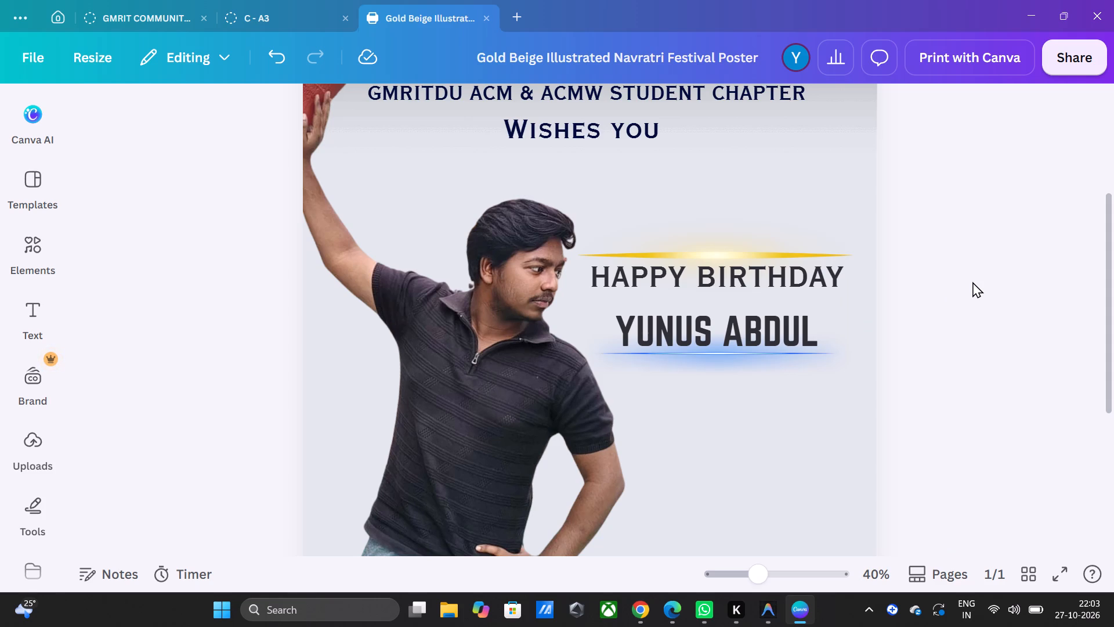
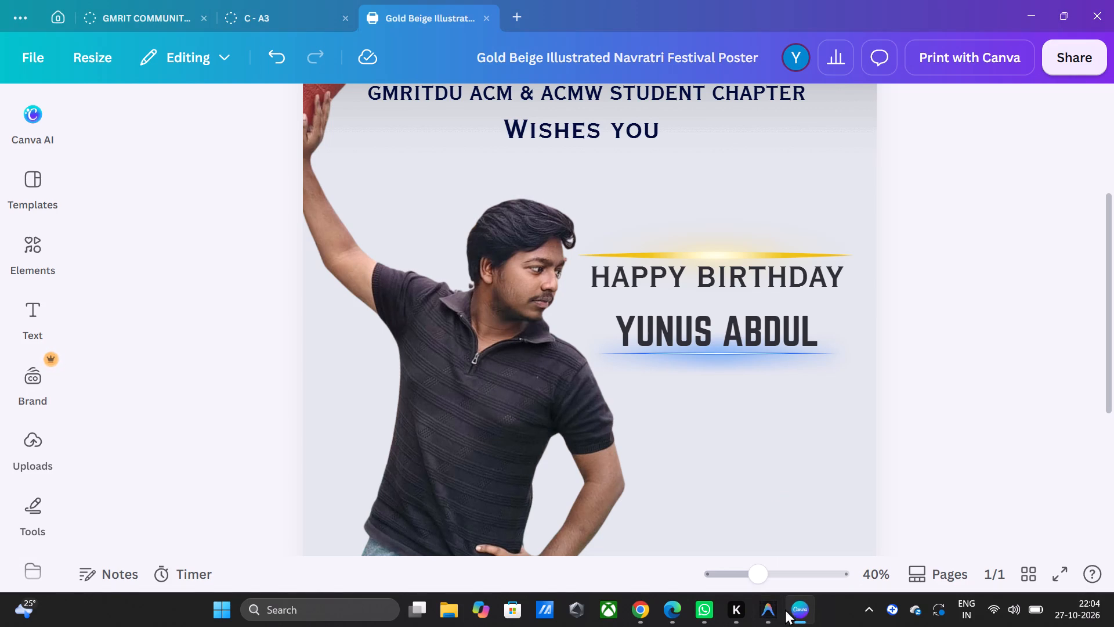
pyautogui.hscroll(1, 816, 370)
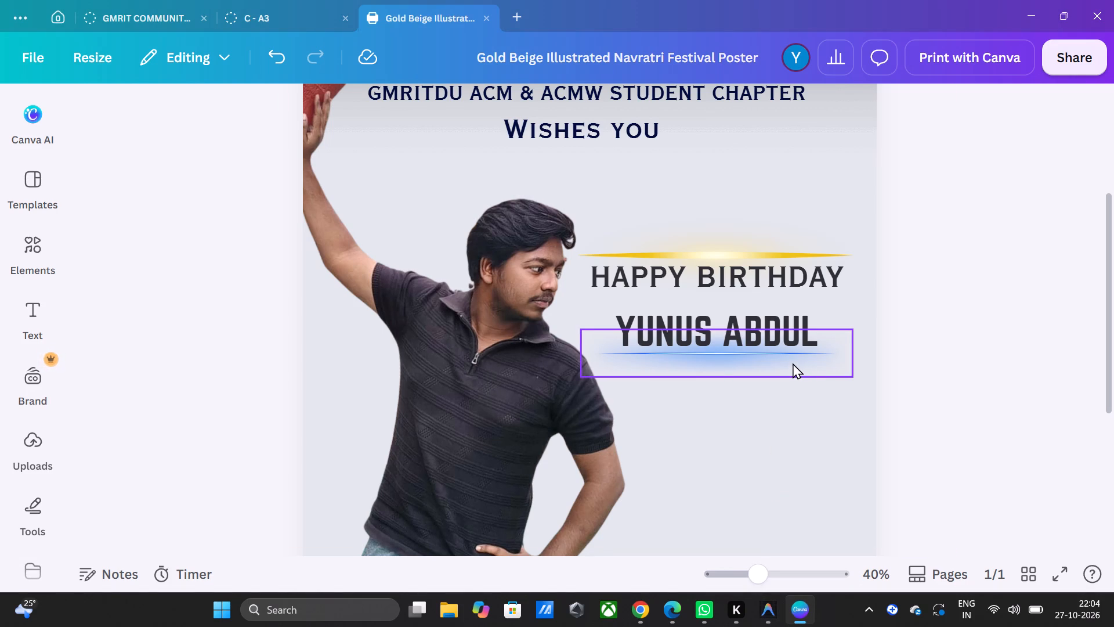
pyautogui.moveTo(792, 363); pyautogui.dragTo(792, 370)
pyautogui.click(935, 384)
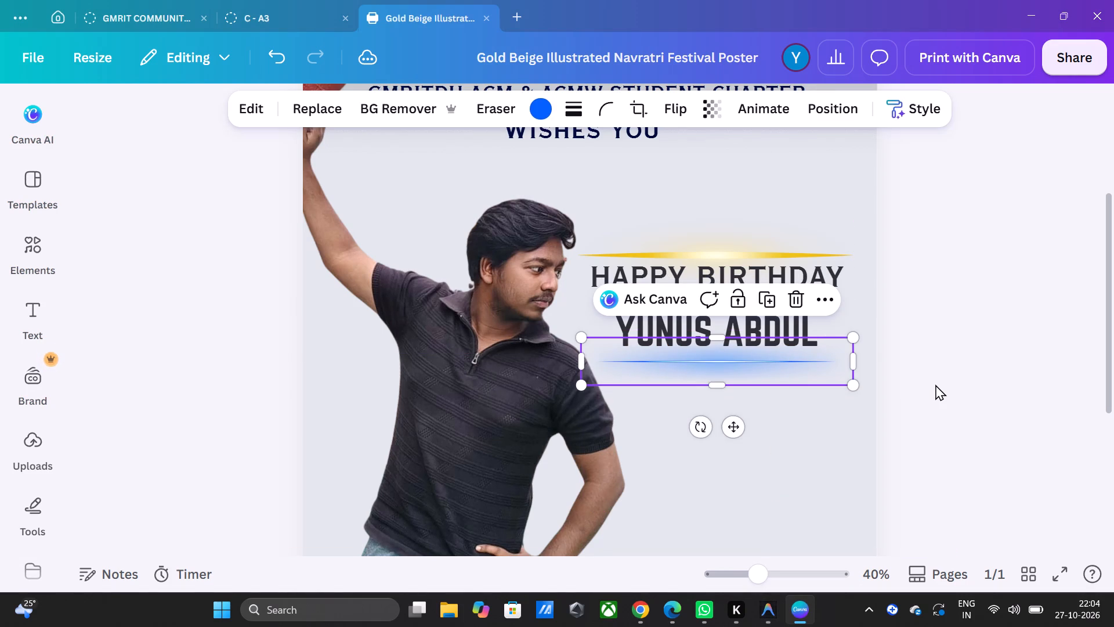
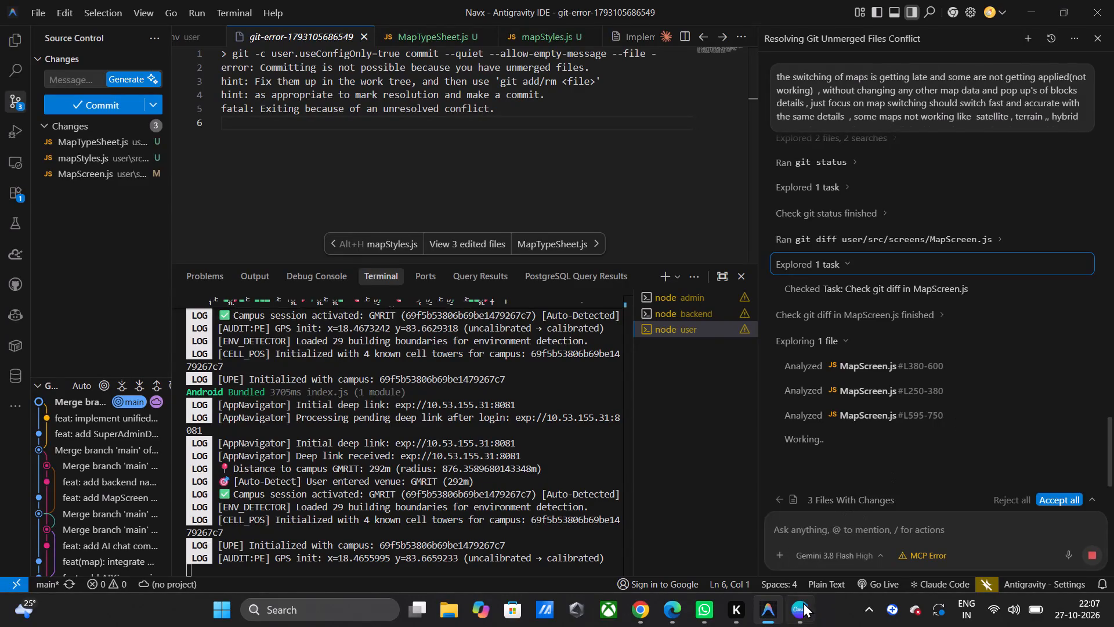
# Switch back to Canva and look over the birthday poster's heading, name text and light flares.
pyautogui.click(802, 606)
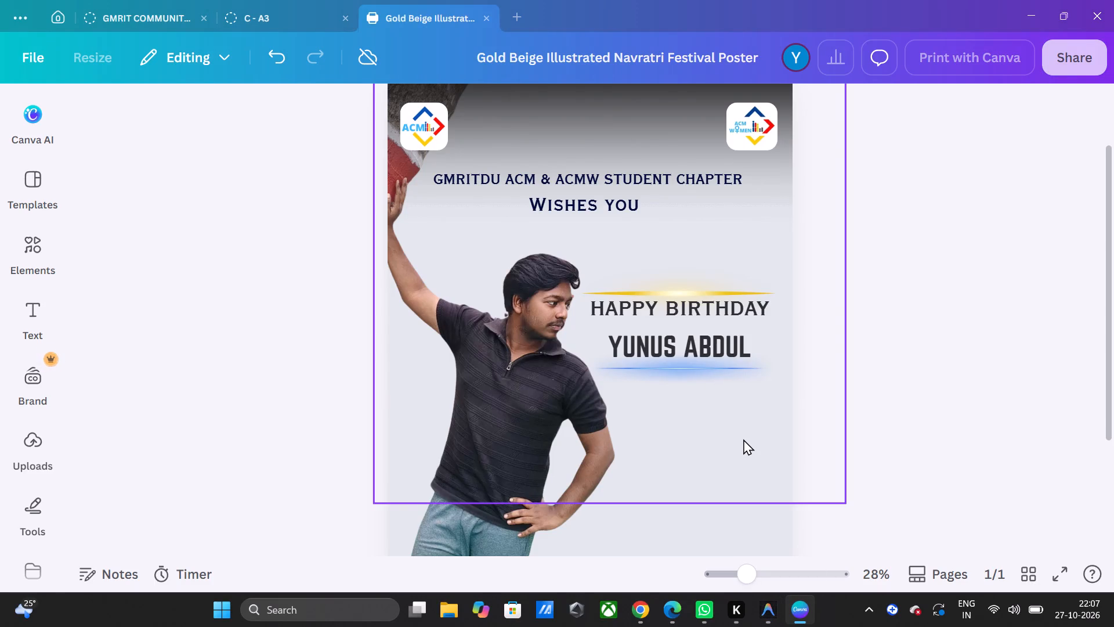
pyautogui.hscroll(-1, 743, 439)
pyautogui.hscroll(-1, 1112, 474)
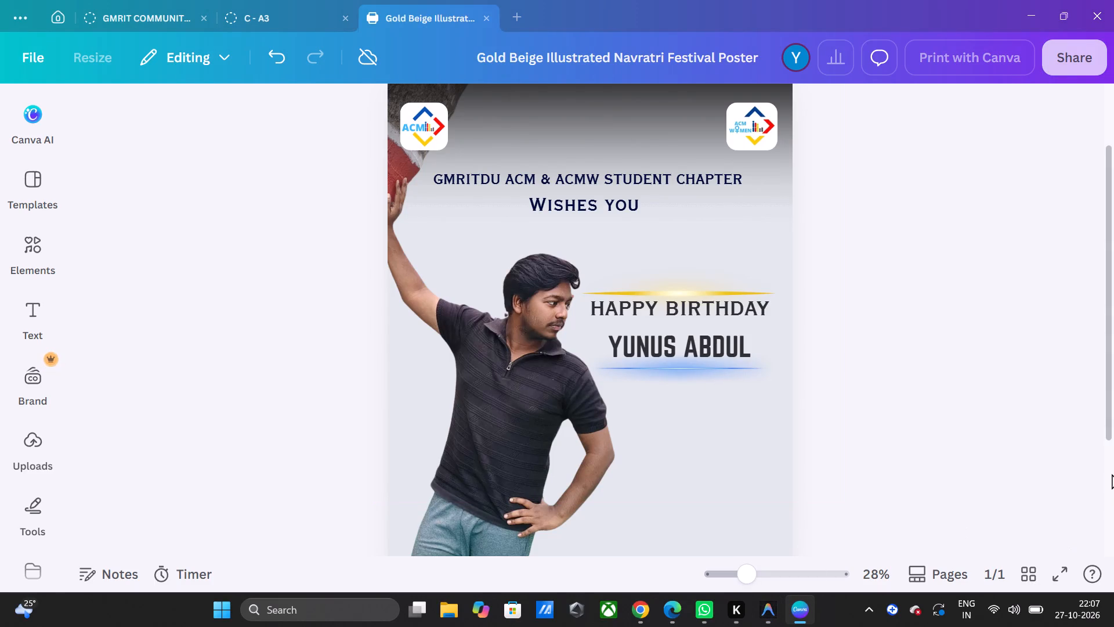
pyautogui.hscroll(-2, 1112, 474)
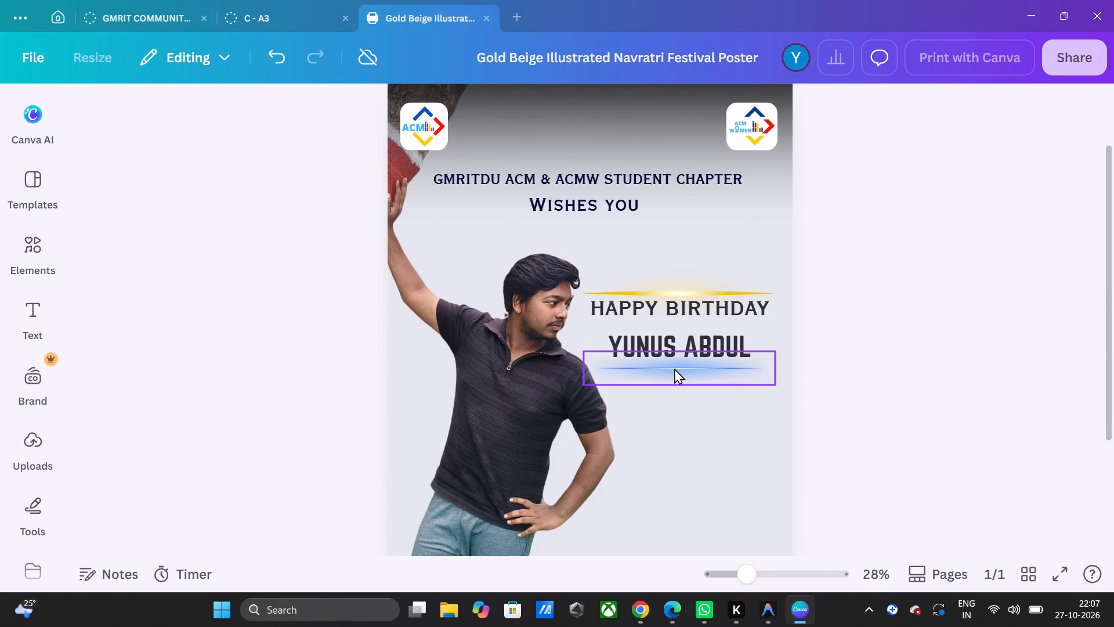